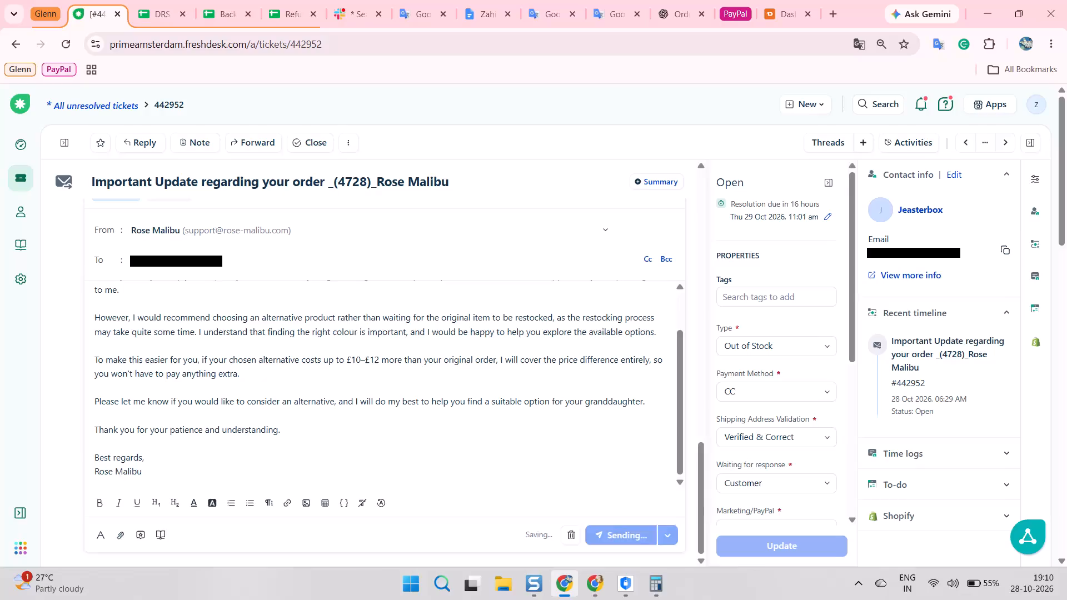
# Set ticket 442952's status to Resolved with Zahid trustVA as agent, and update its properties.
pyautogui.scroll(-10, 682, 341)
pyautogui.click(767, 282)
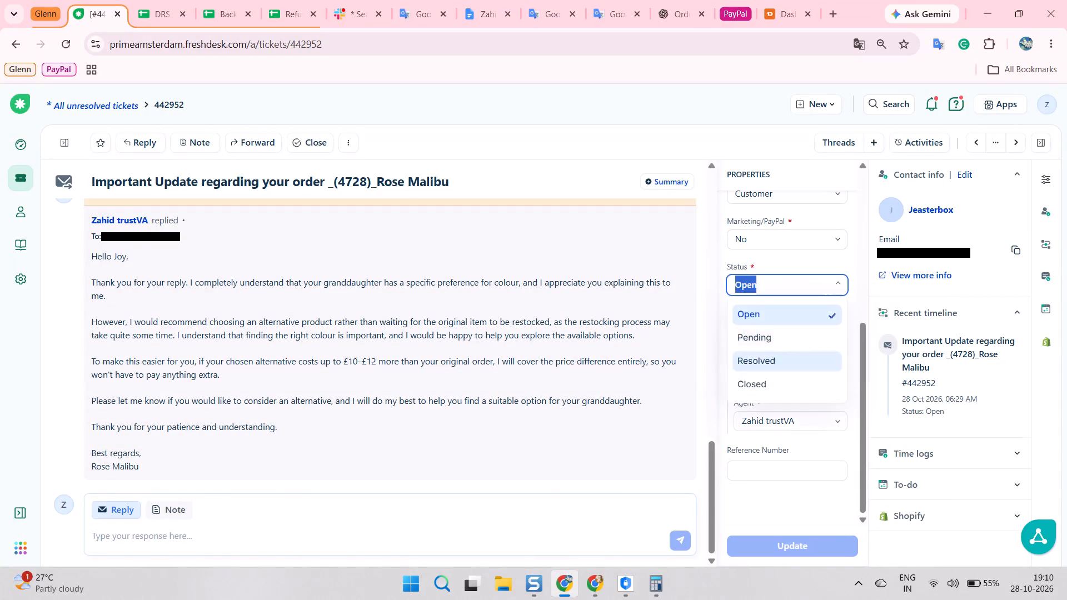
pyautogui.click(777, 358)
pyautogui.press('Tab')
pyautogui.press('Tab')
pyautogui.press('Tab')
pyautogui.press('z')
pyautogui.scroll(-4, 792, 509)
pyautogui.click(794, 547)
pyautogui.scroll(-2, 717, 519)
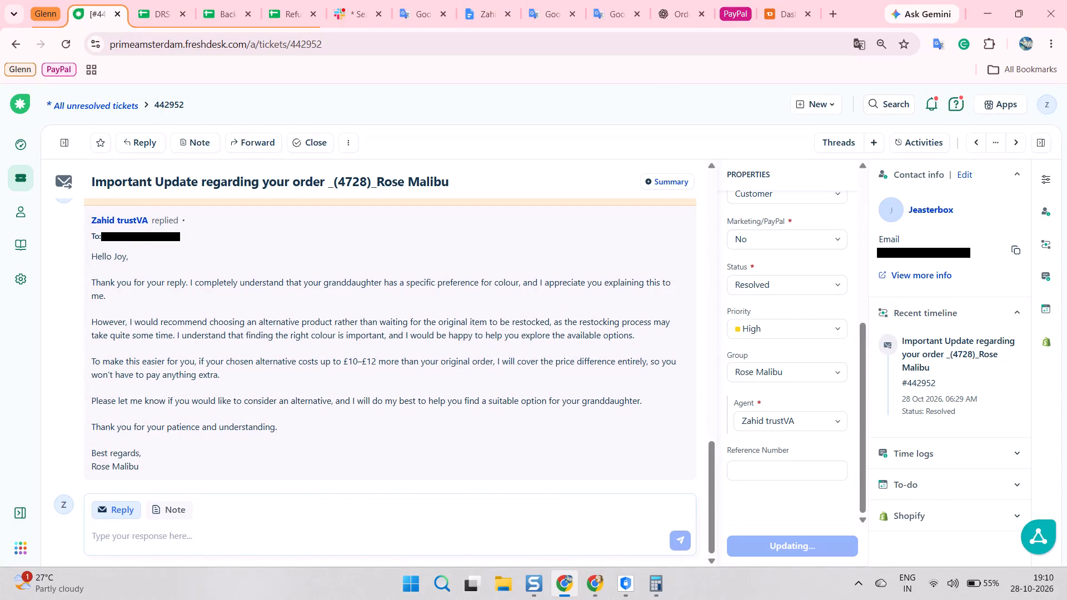
pyautogui.scroll(-9, 656, 452)
pyautogui.doubleClick(158, 99)
pyautogui.hotkey('ctrl', 'c')
pyautogui.hotkey('ctrl', 'c')
pyautogui.keyDown('ctrl'); pyautogui.click(155, 0); pyautogui.keyUp('ctrl')
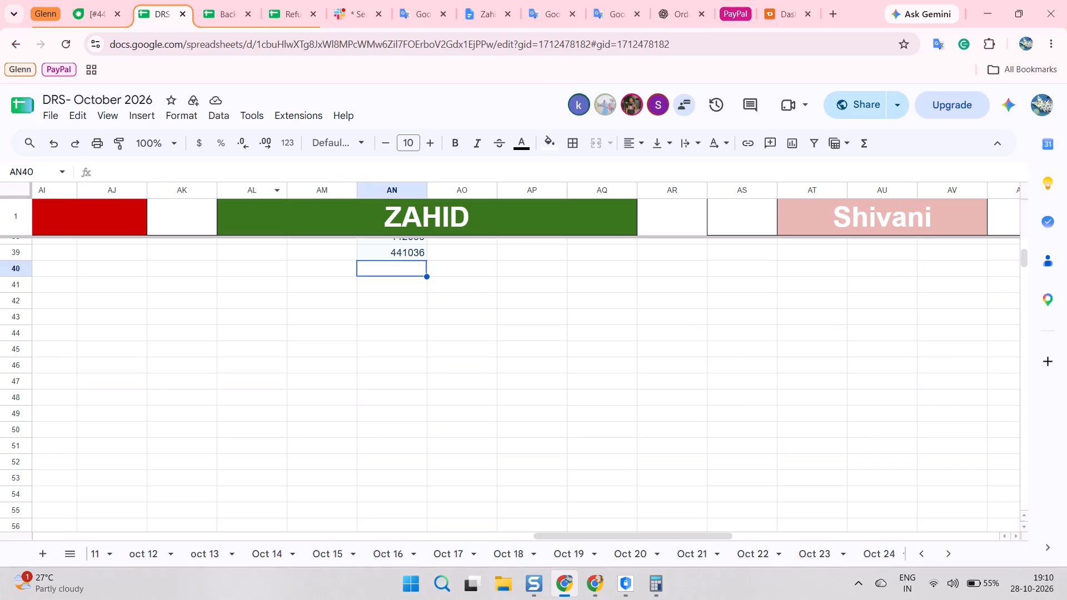
pyautogui.hotkey('ctrl', 'v')
pyautogui.click(401, 288)
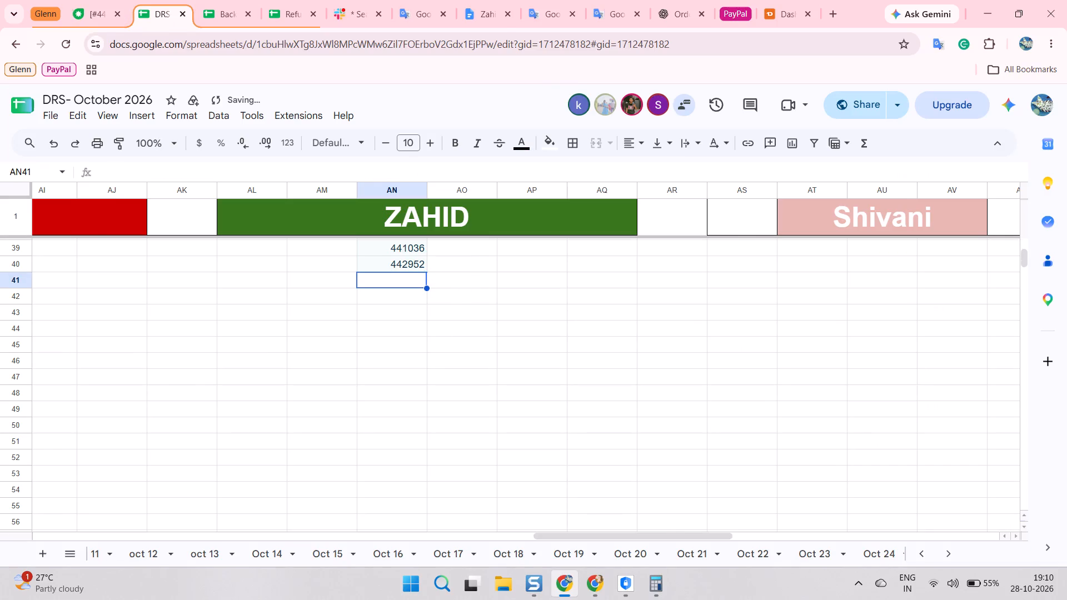
# Return to Freshdesk's unresolved tickets list and open the "Retoure" ticket #443177.
pyautogui.click(94, 0)
pyautogui.click(377, 311)
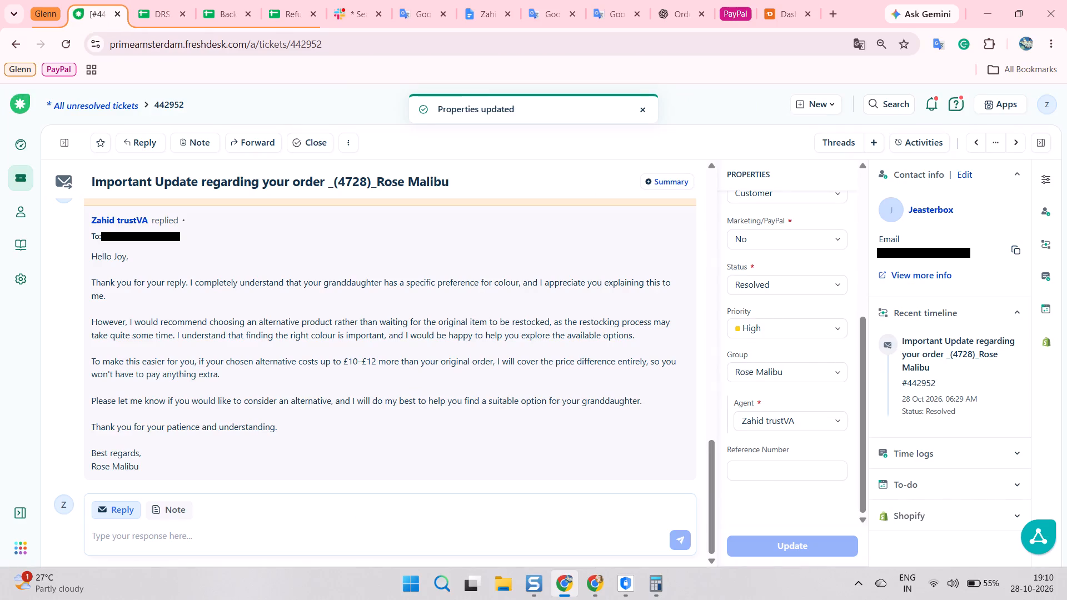
pyautogui.scroll(-3, 402, 305)
pyautogui.click(461, 329)
pyautogui.click(488, 312)
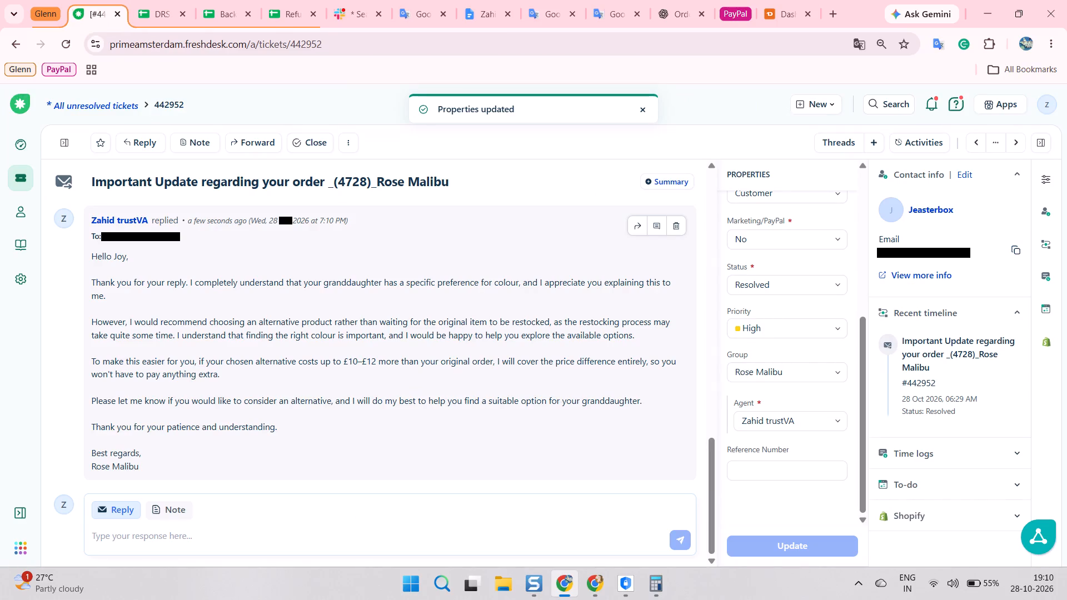
pyautogui.click(15, 180)
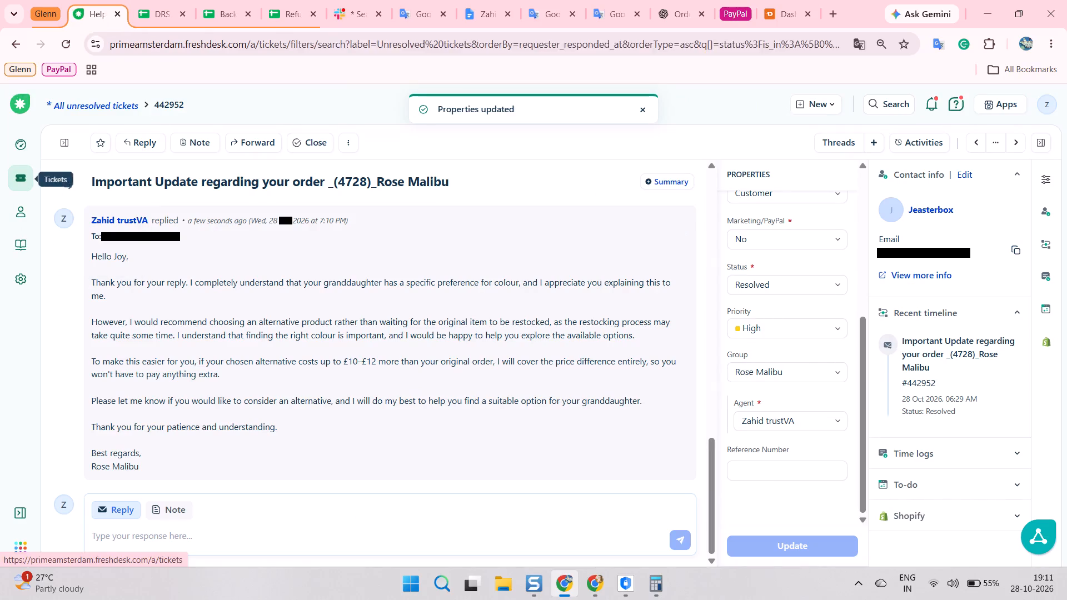
pyautogui.scroll(5, 232, 263)
pyautogui.scroll(-2, 223, 267)
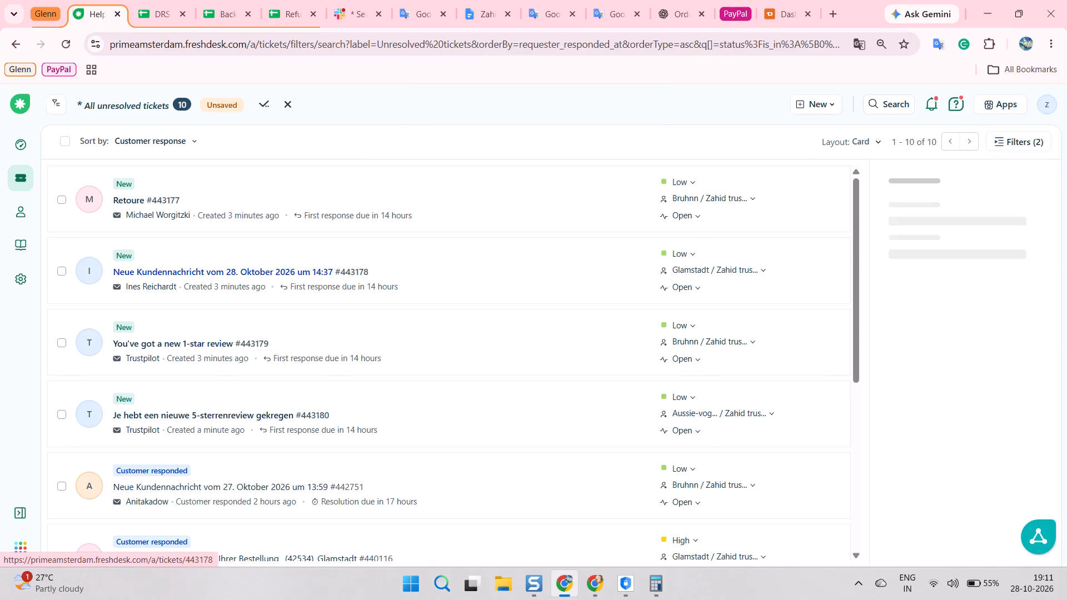
pyautogui.scroll(-7, 223, 267)
pyautogui.scroll(17, 286, 296)
pyautogui.click(122, 198)
pyautogui.scroll(3, 376, 356)
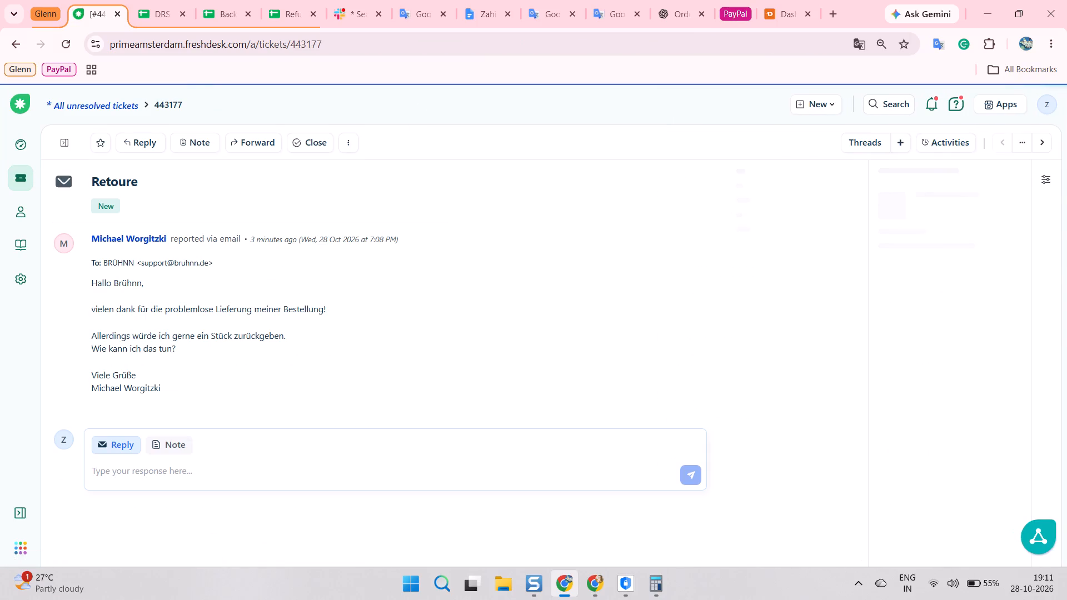
# Translate the ticket page into English and read the customer's message.
pyautogui.click(391, 311)
pyautogui.rightClick(413, 257)
pyautogui.scroll(-3, 458, 399)
pyautogui.click(492, 509)
pyautogui.click(506, 501)
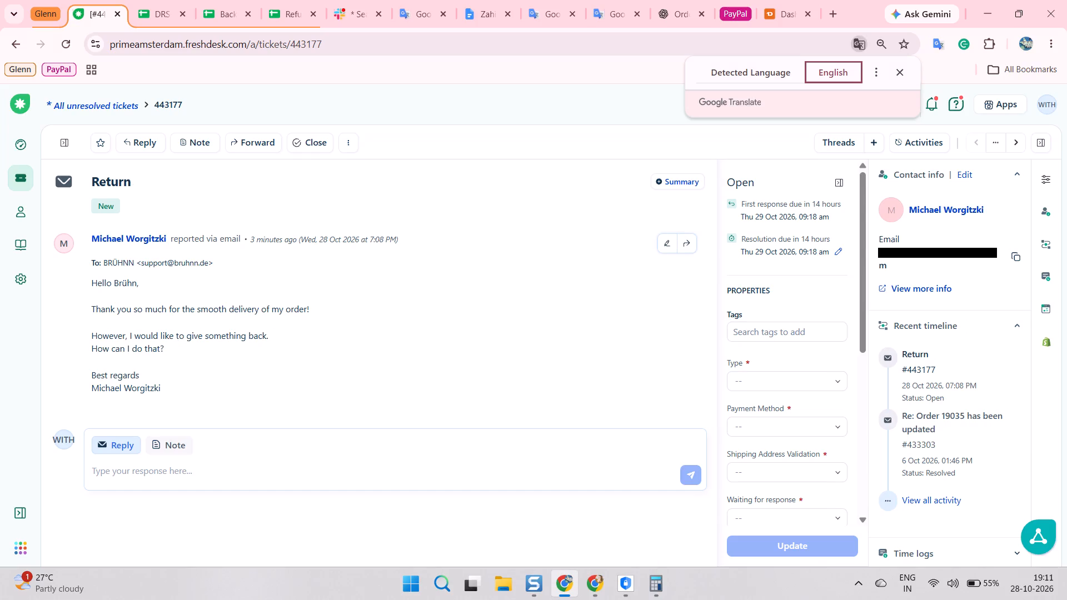
pyautogui.click(332, 334)
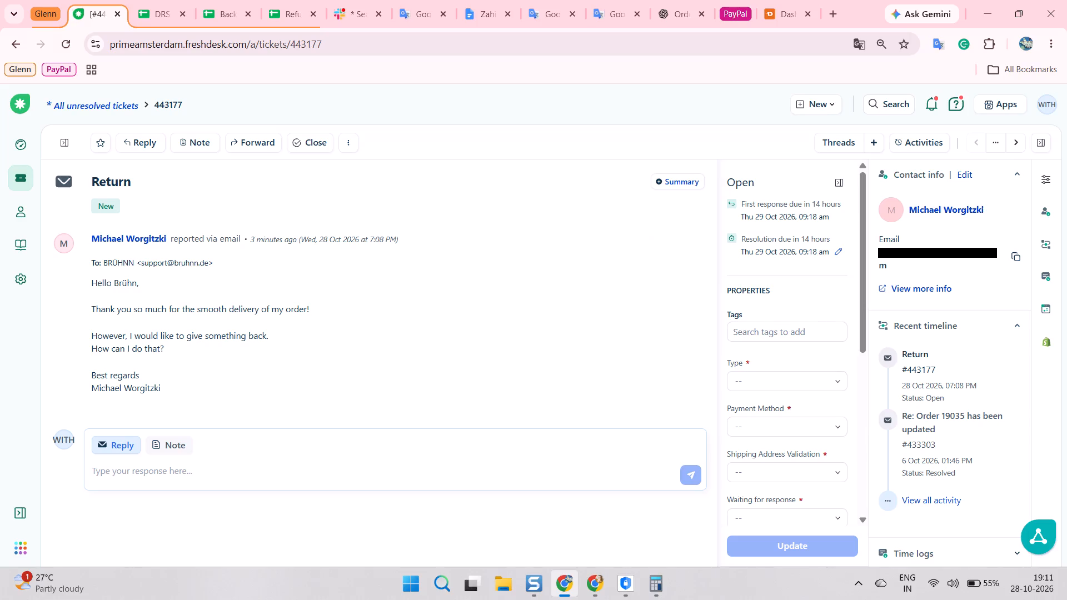
# Restore the ticket page to its original language.
pyautogui.rightClick(430, 203)
pyautogui.scroll(-7, 510, 323)
pyautogui.click(525, 488)
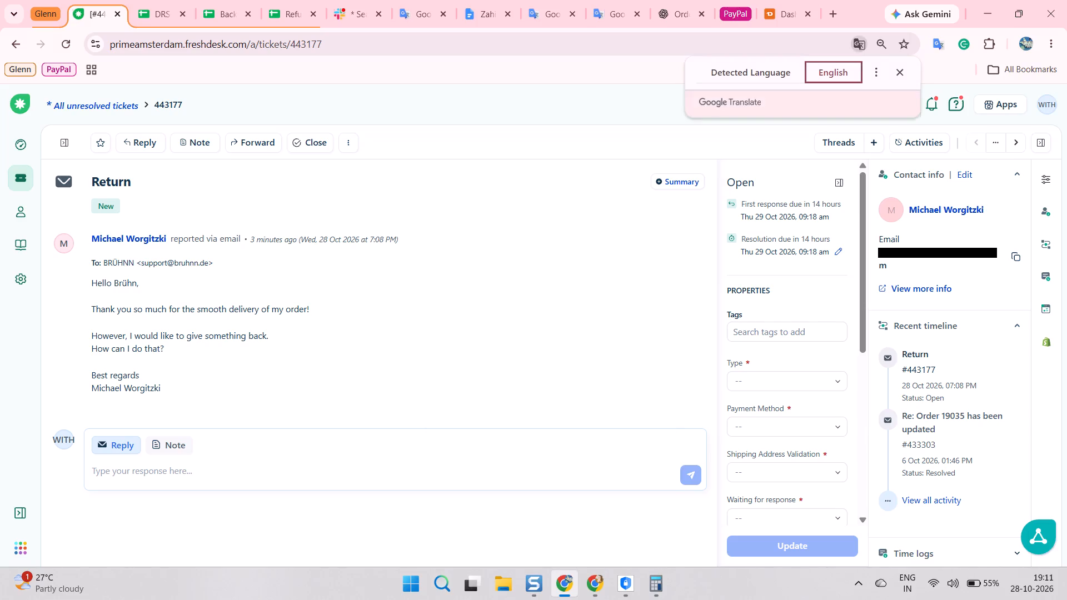
pyautogui.doubleClick(741, 80)
pyautogui.click(518, 284)
pyautogui.scroll(3, 923, 324)
# Copy the customer's email from the ticket and search the Rose Malibu Shopify store for it.
pyautogui.click(1017, 257)
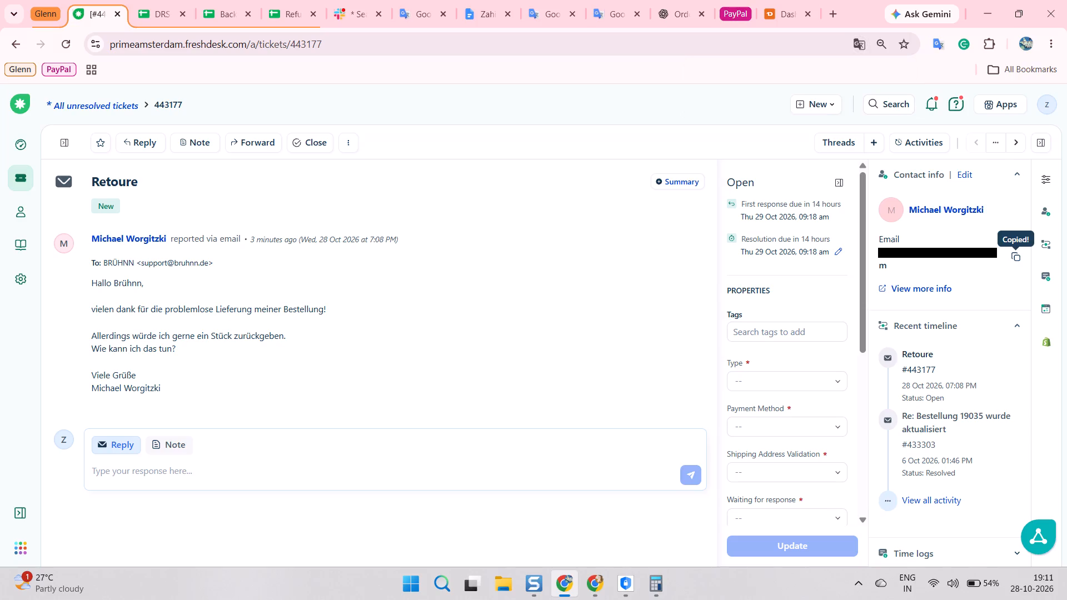
pyautogui.click(266, 304)
pyautogui.hotkey('alt', 'Tab')
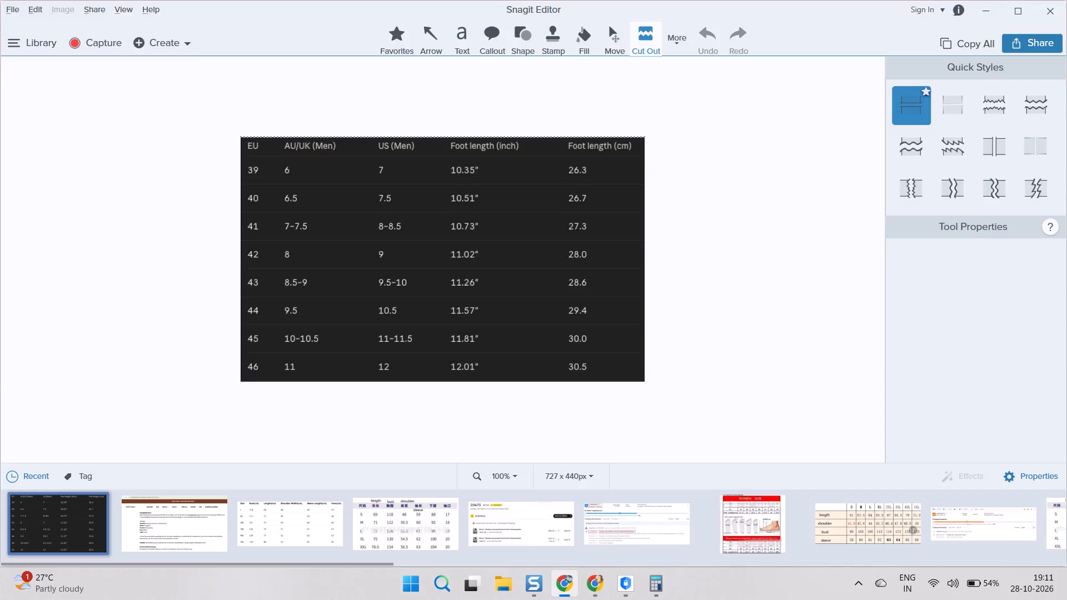
pyautogui.hotkey('alt', 'Tab')
pyautogui.click(593, 595)
pyautogui.scroll(3, 285, 329)
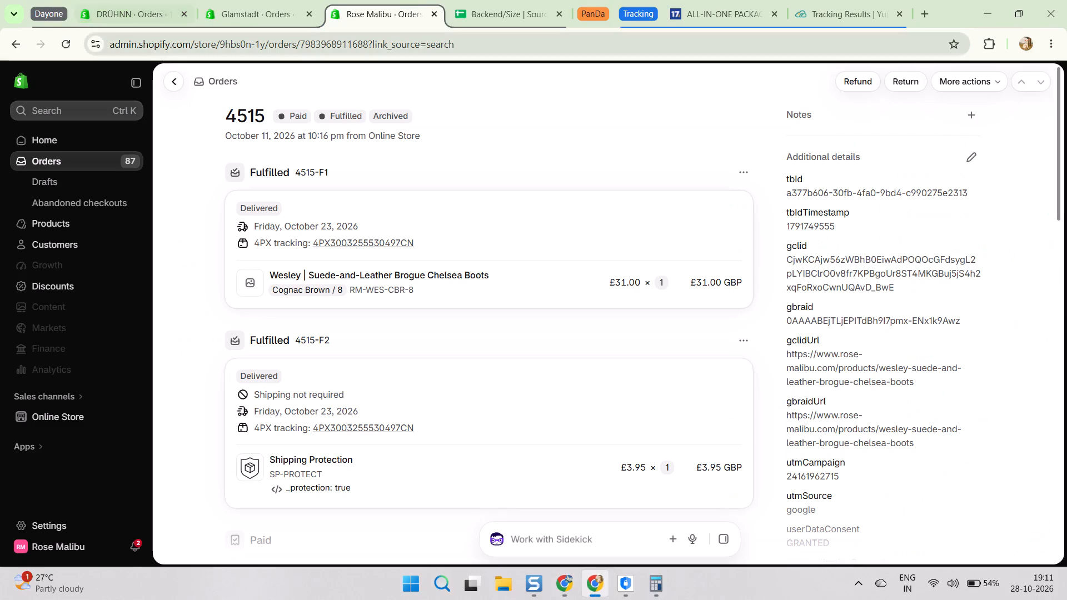
pyautogui.click(36, 110)
pyautogui.hotkey('ctrl', 'v')
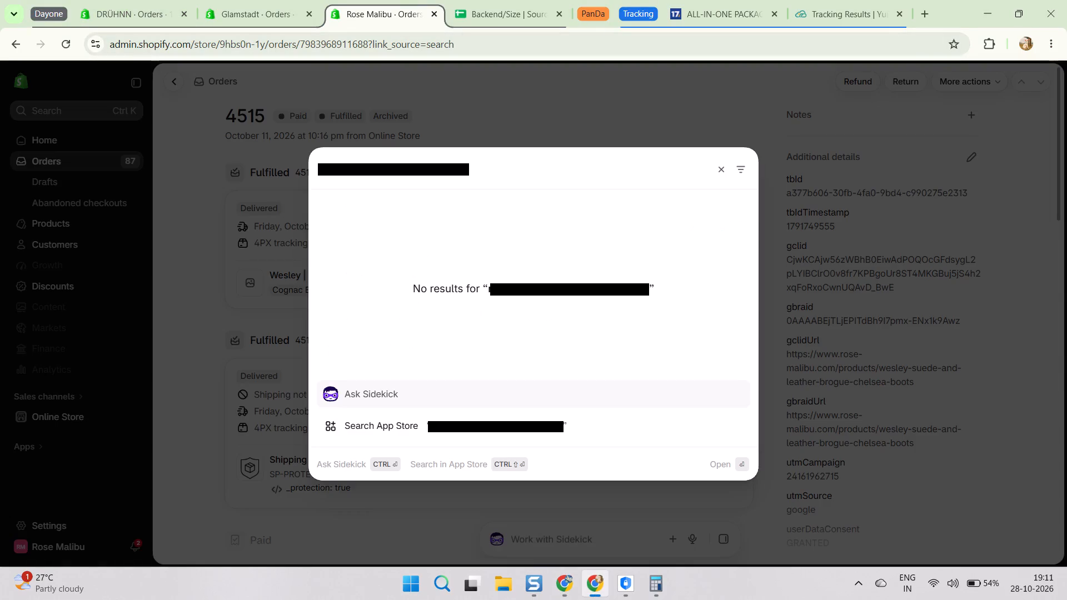
pyautogui.scroll(1, 171, 221)
pyautogui.click(192, 190)
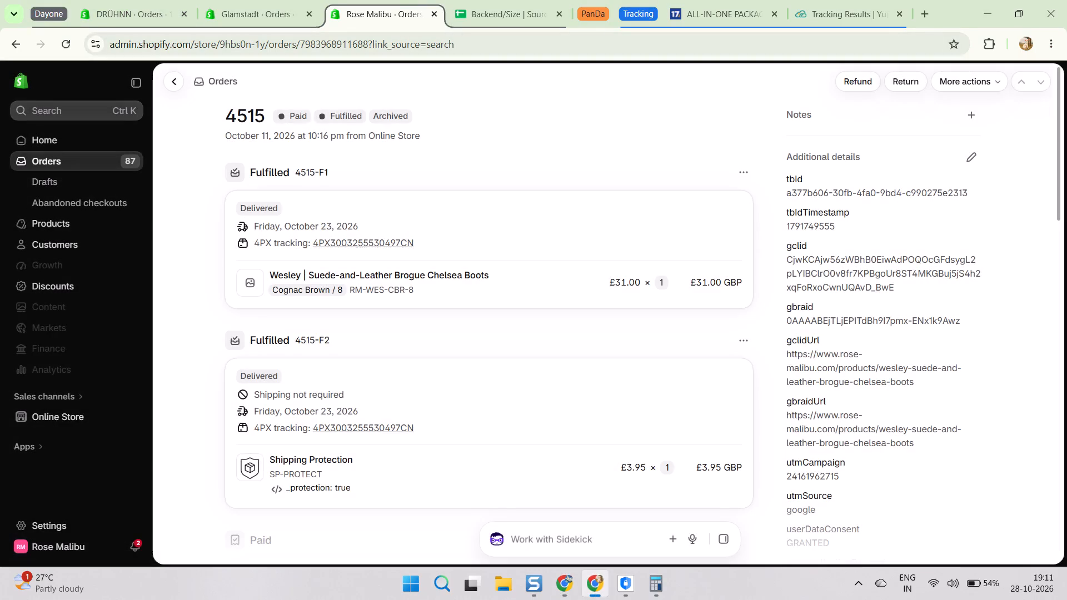
# Open the Rose Malibu orders list and search the store for the customer's name copied from the ticket header.
pyautogui.click(44, 162)
pyautogui.hotkey('alt', 'Tab')
pyautogui.scroll(4, 144, 291)
pyautogui.tripleClick(89, 238)
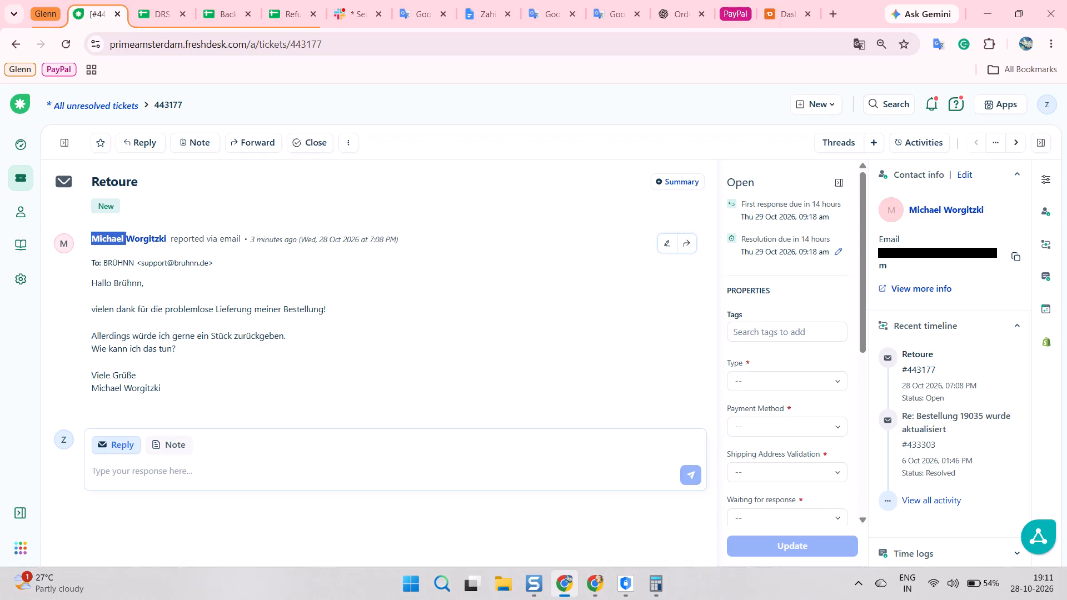
pyautogui.hotkey('ctrl', 'c')
pyautogui.hotkey('ctrl', 'c')
pyautogui.hotkey('alt', 'Tab')
pyautogui.scroll(8, 338, 246)
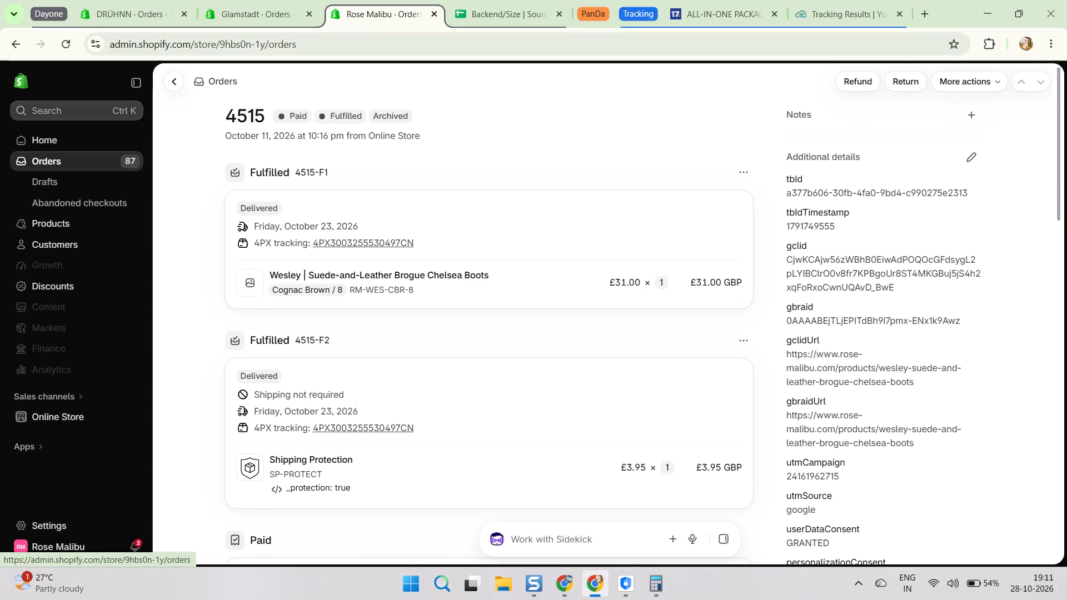
pyautogui.click(77, 107)
pyautogui.scroll(4, 96, 119)
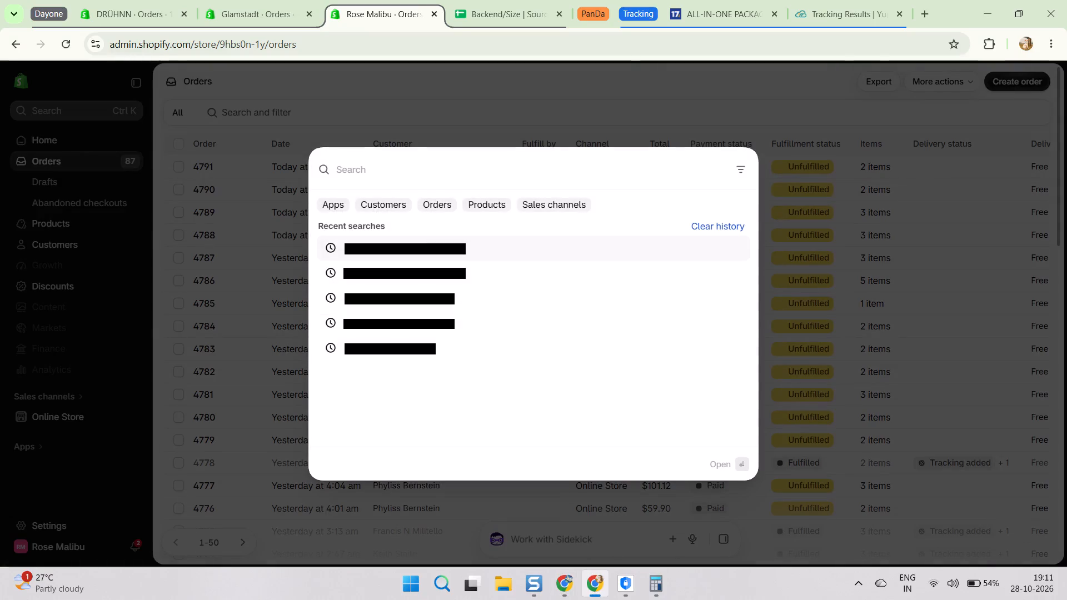
pyautogui.click(377, 171)
pyautogui.click(369, 169)
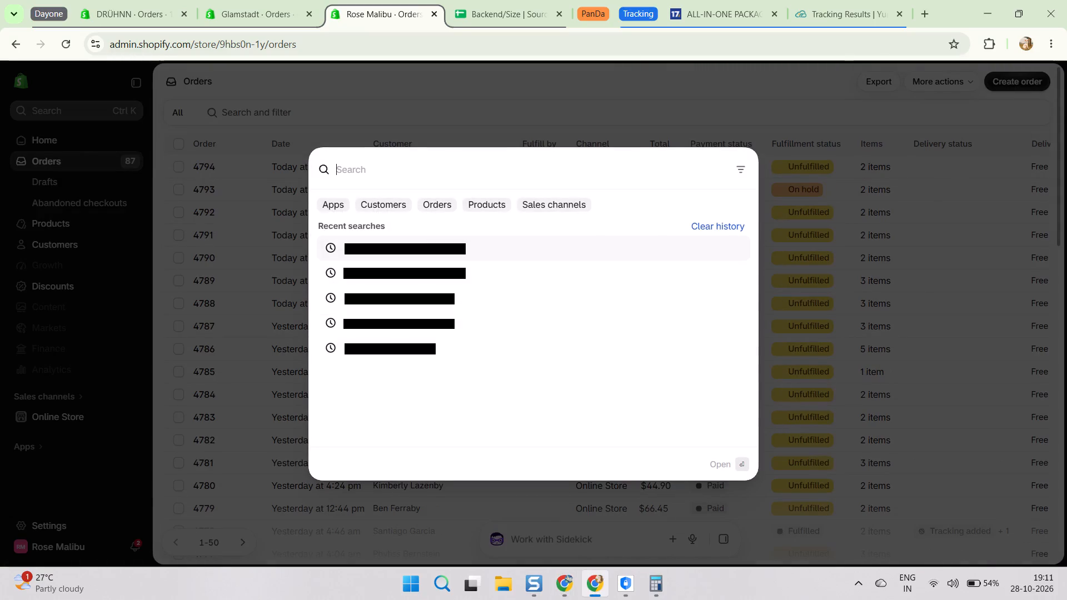
pyautogui.scroll(3, 452, 174)
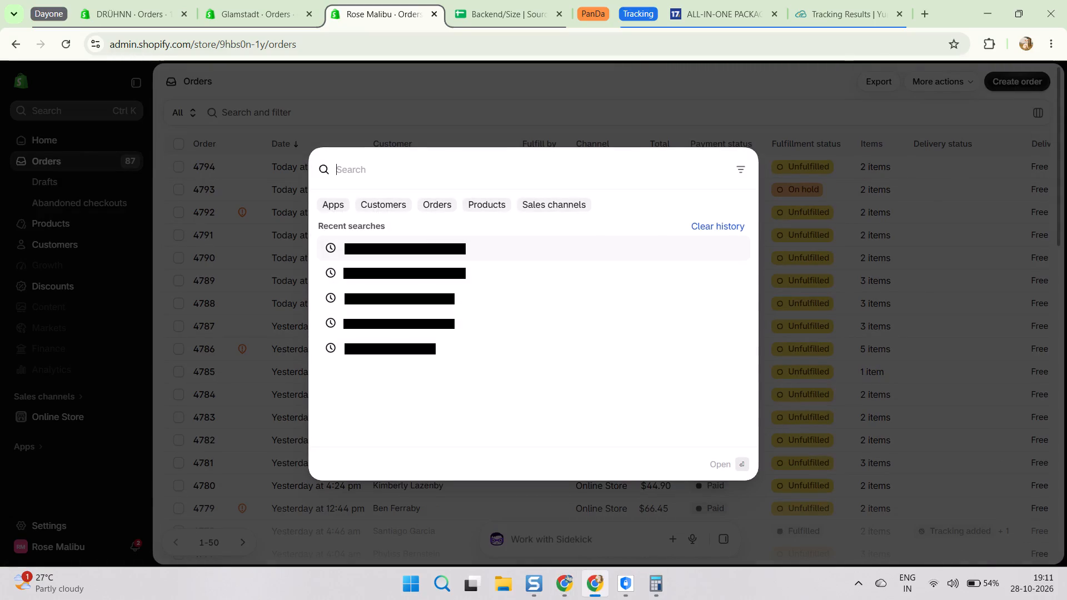
pyautogui.click(372, 173)
pyautogui.hotkey('ctrl', 'v')
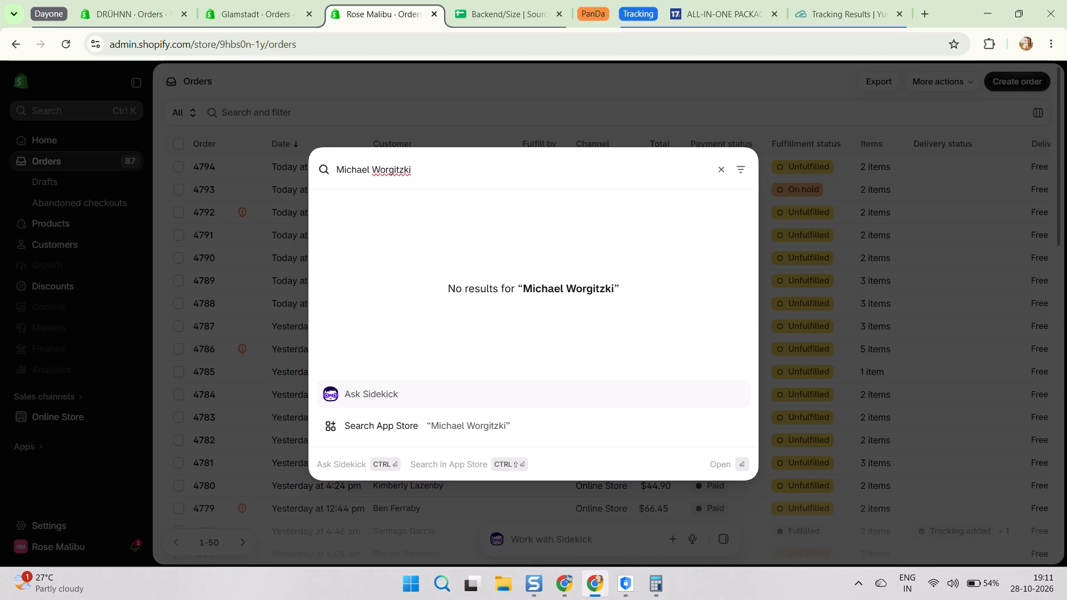
pyautogui.scroll(5, 395, 244)
# Copy the customer's name from the message signature and repeat the Shopify store search with it.
pyautogui.hotkey('alt', 'Tab')
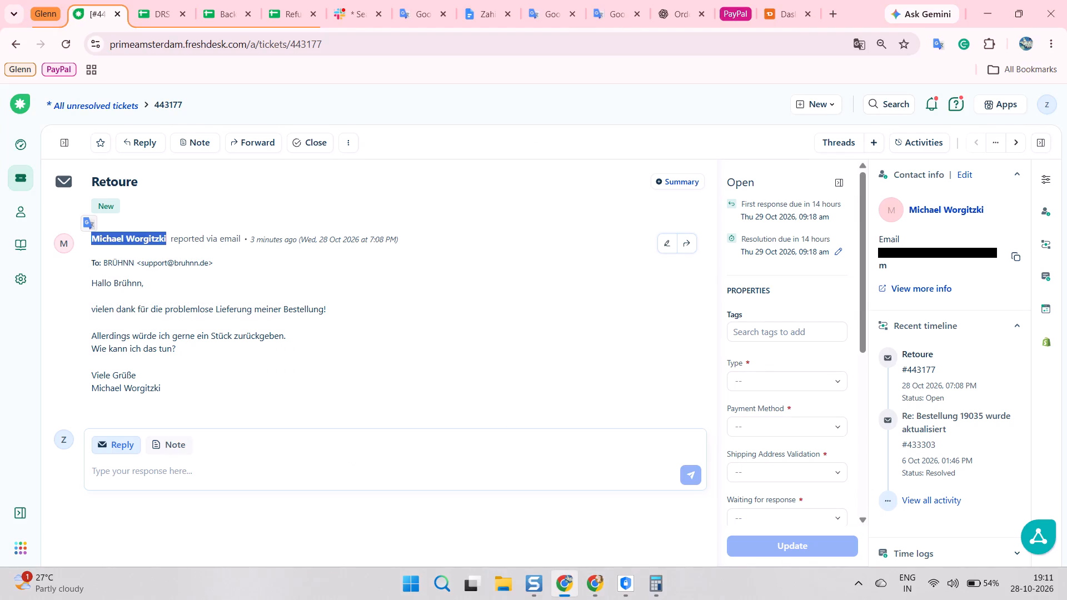
pyautogui.tripleClick(123, 384)
pyautogui.keyDown('ctrl'); pyautogui.click(123, 384); pyautogui.keyUp('ctrl')
pyautogui.hotkey('ctrl', 'c')
pyautogui.hotkey('ctrl', 'c')
pyautogui.tripleClick(137, 384)
pyautogui.hotkey('ctrl', 'c')
pyautogui.hotkey('ctrl', 'c')
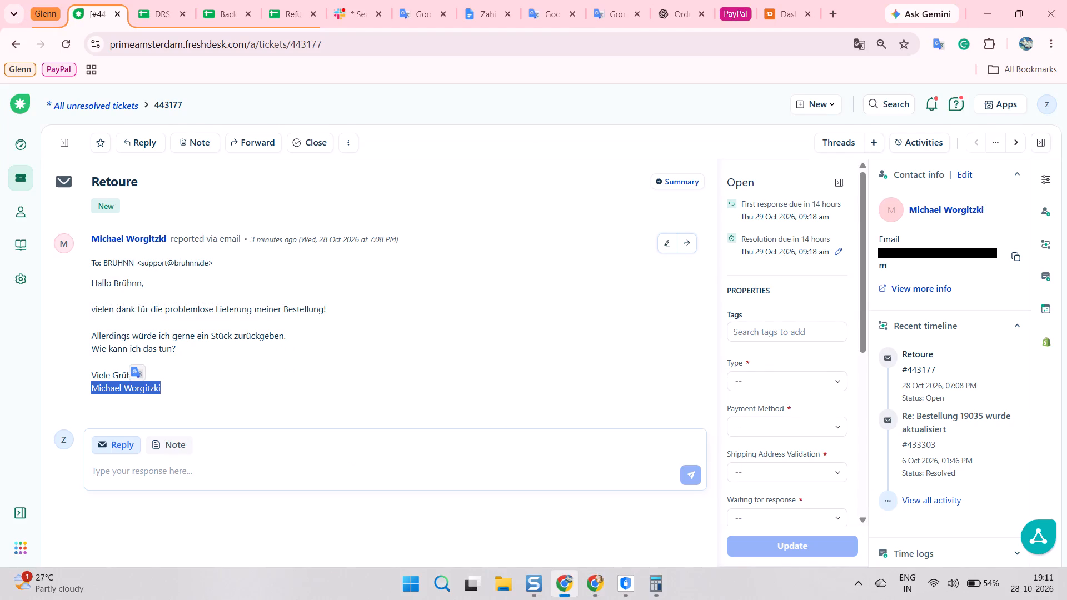
pyautogui.hotkey('alt', 'Tab')
pyautogui.scroll(2, 352, 178)
pyautogui.tripleClick(390, 171)
pyautogui.hotkey('ctrl', 'v')
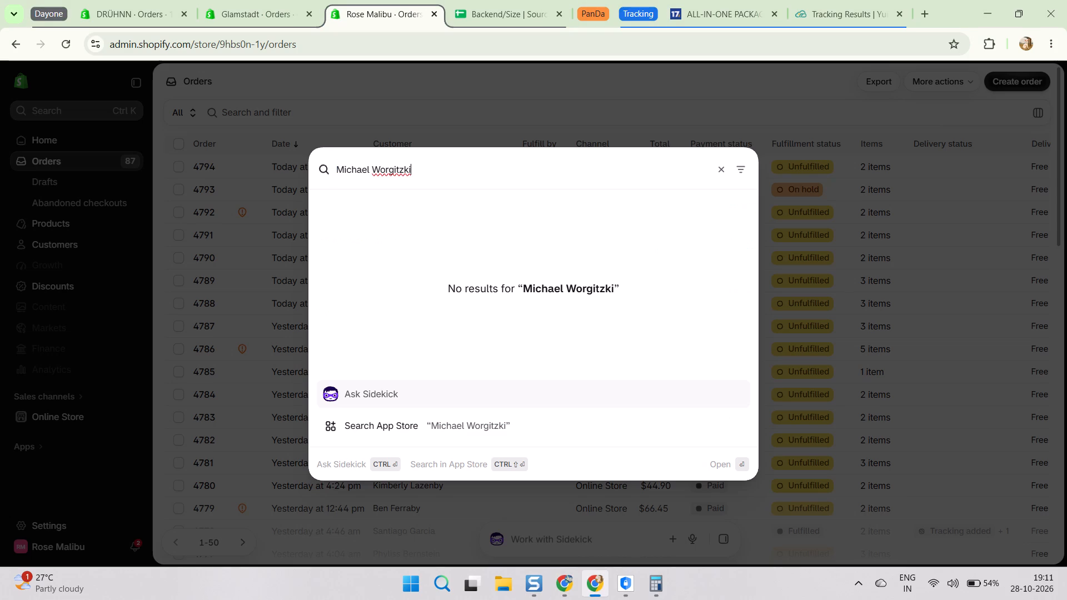
pyautogui.scroll(2, 417, 195)
pyautogui.click(207, 191)
# Copy the customer's name from the ticket header again and filter the Rose Malibu orders list by it.
pyautogui.hotkey('alt', 'Tab')
pyautogui.scroll(3, 232, 232)
pyautogui.click(241, 285)
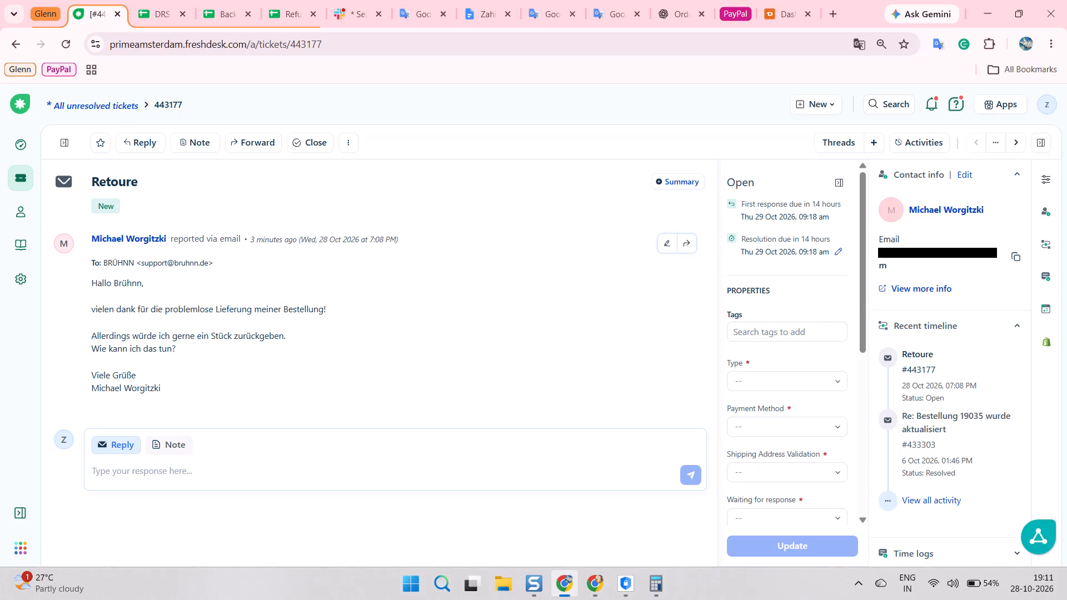
pyautogui.tripleClick(87, 232)
pyautogui.hotkey('ctrl', 'c')
pyautogui.hotkey('ctrl', 'c')
pyautogui.hotkey('alt', 'Tab')
pyautogui.scroll(4, 386, 207)
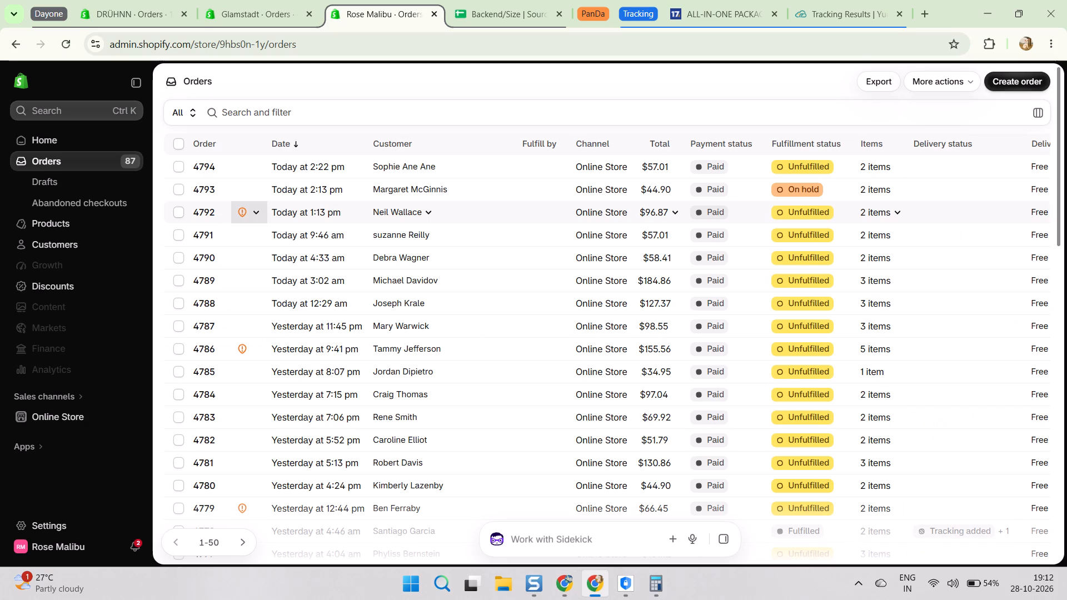
pyautogui.click(313, 104)
pyautogui.click(285, 118)
pyautogui.hotkey('ctrl', 'v')
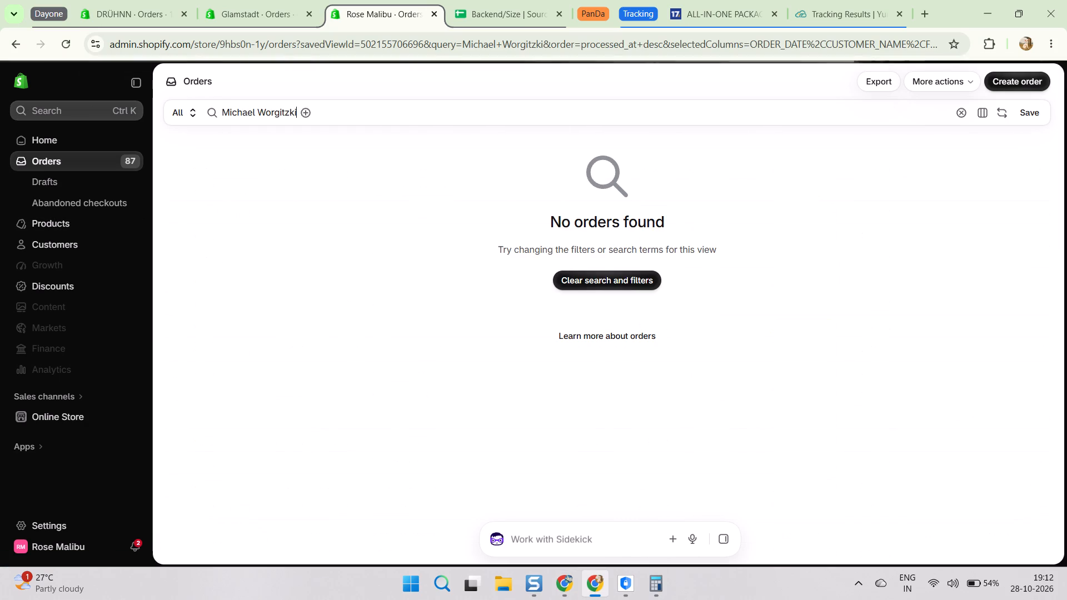
# Copy the customer's email from the ticket and filter the Rose Malibu orders list by it instead of the name.
pyautogui.hotkey('alt', 'Tab')
pyautogui.click(1016, 257)
pyautogui.hotkey('alt', 'Tab')
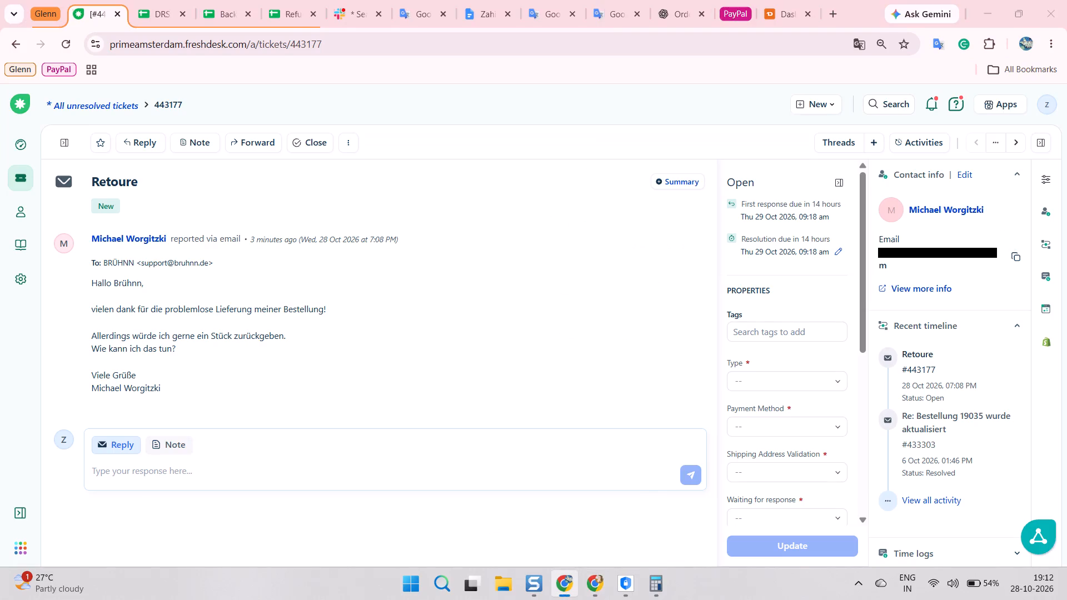
pyautogui.doubleClick(348, 110)
pyautogui.hotkey('ctrl', 'v')
pyautogui.keyDown('ctrl'); pyautogui.click(348, 110); pyautogui.keyUp('ctrl')
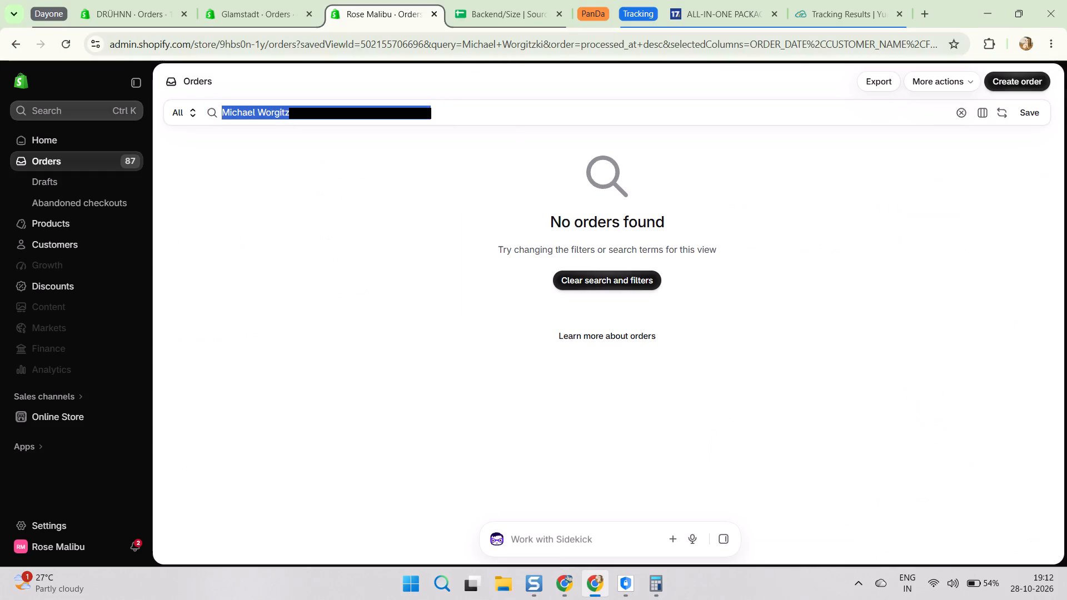
pyautogui.hotkey('ctrl', 'v')
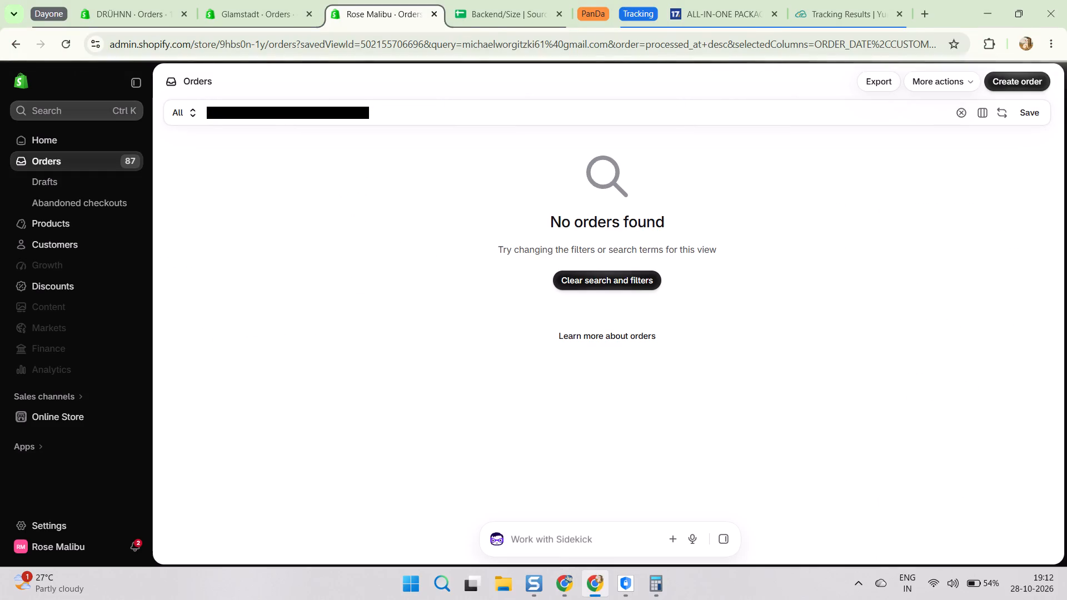
pyautogui.hotkey('alt', 'Tab')
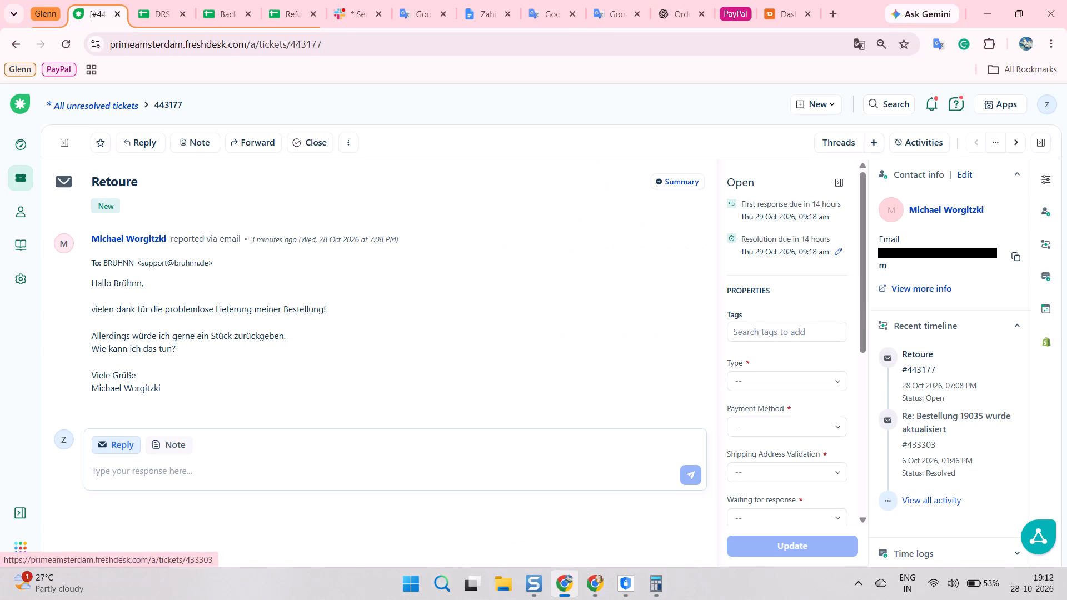
pyautogui.hotkey('alt', 'Tab')
pyautogui.tripleClick(379, 113)
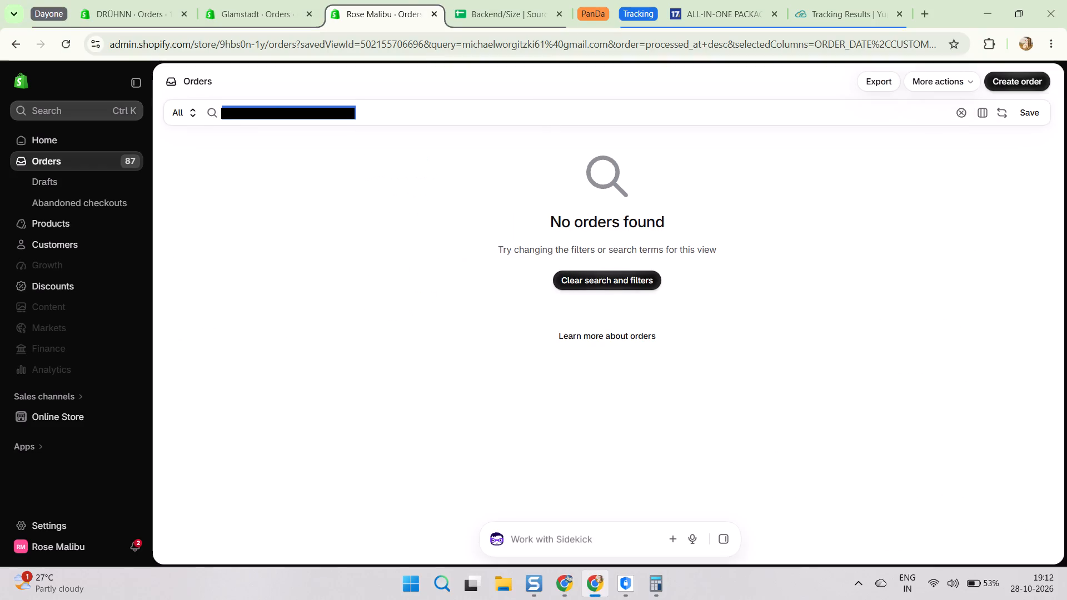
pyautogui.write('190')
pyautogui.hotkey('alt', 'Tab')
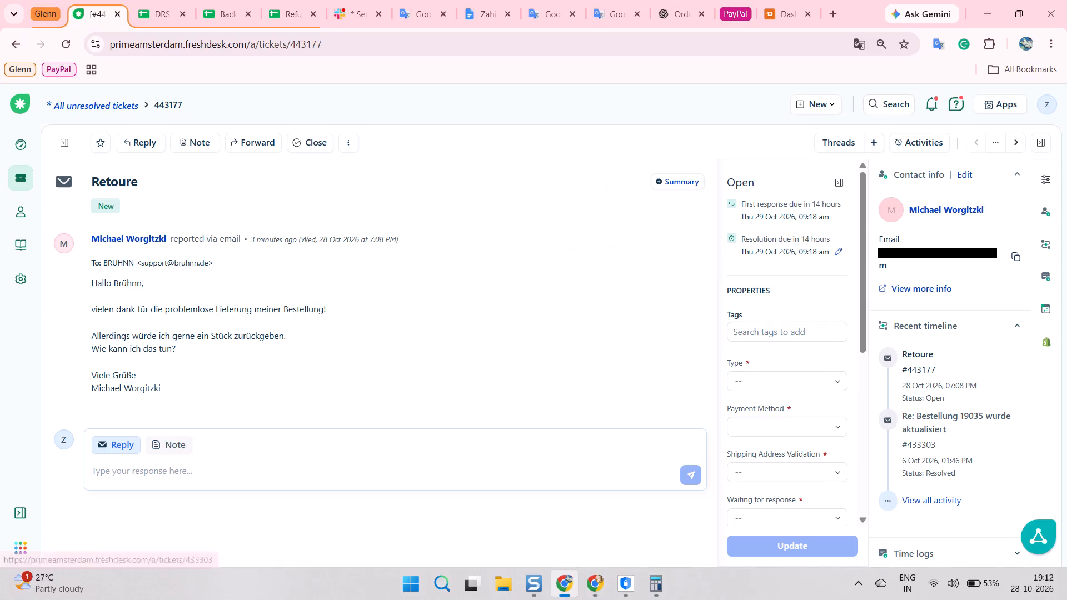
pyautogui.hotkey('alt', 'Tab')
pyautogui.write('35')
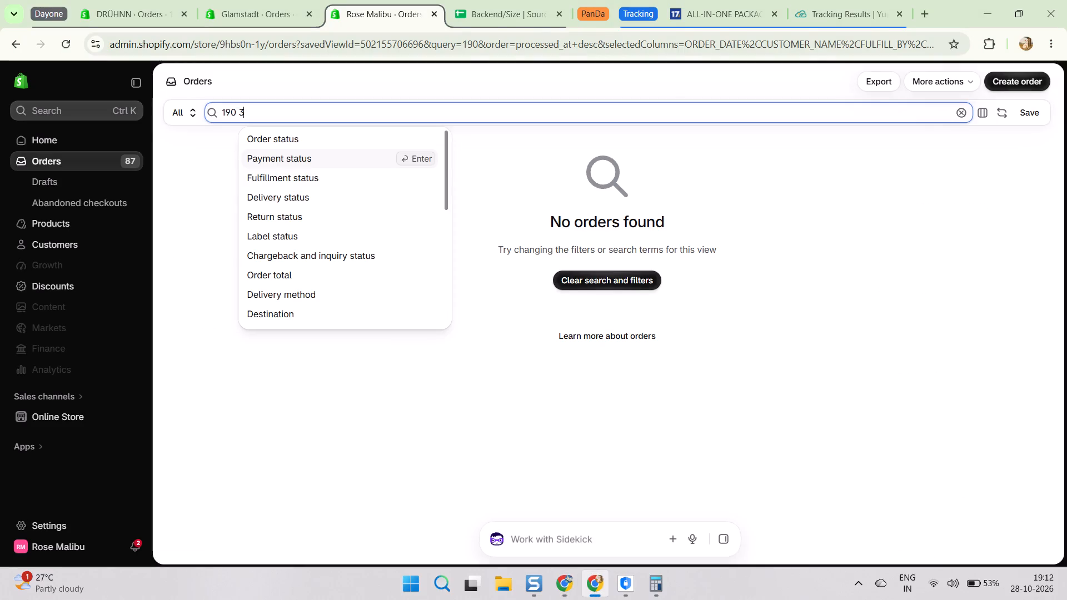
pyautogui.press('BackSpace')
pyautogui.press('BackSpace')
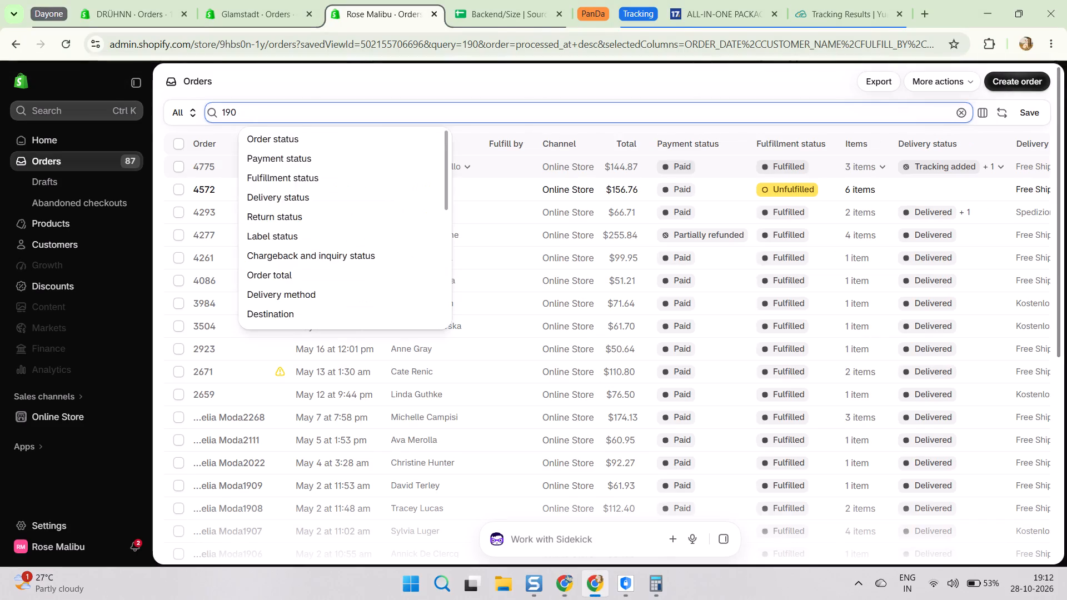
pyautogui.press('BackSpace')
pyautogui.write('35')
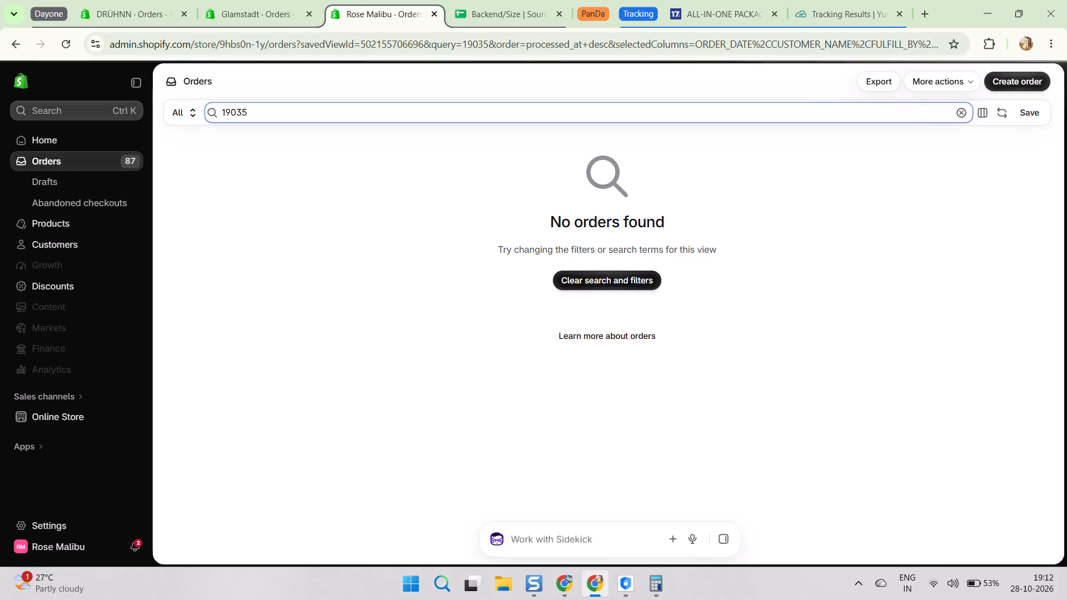
# Search the whole Rose Malibu store for 19035, then close the search.
pyautogui.click(87, 109)
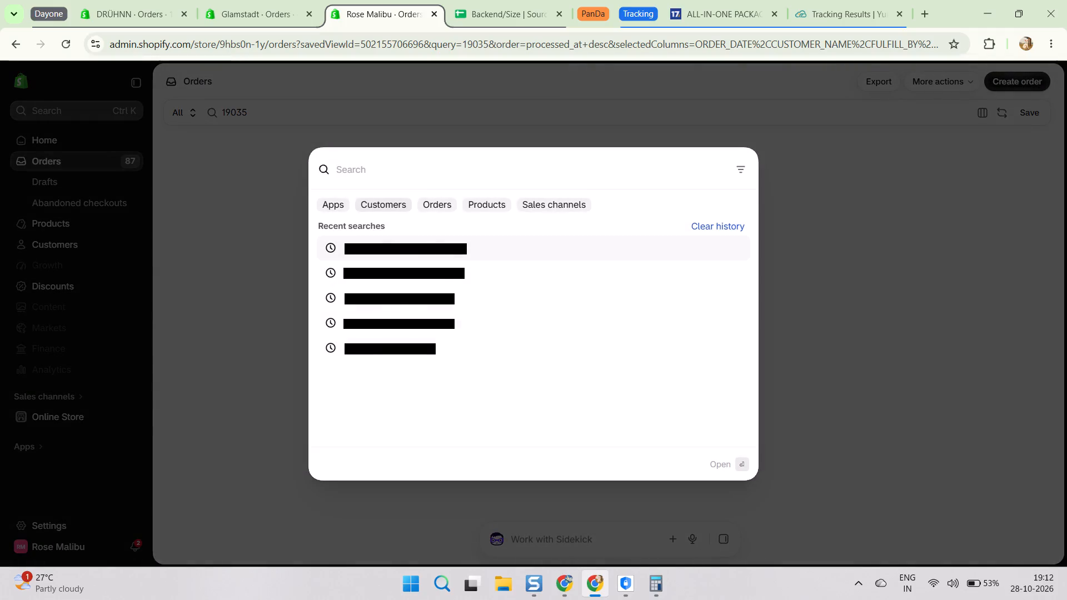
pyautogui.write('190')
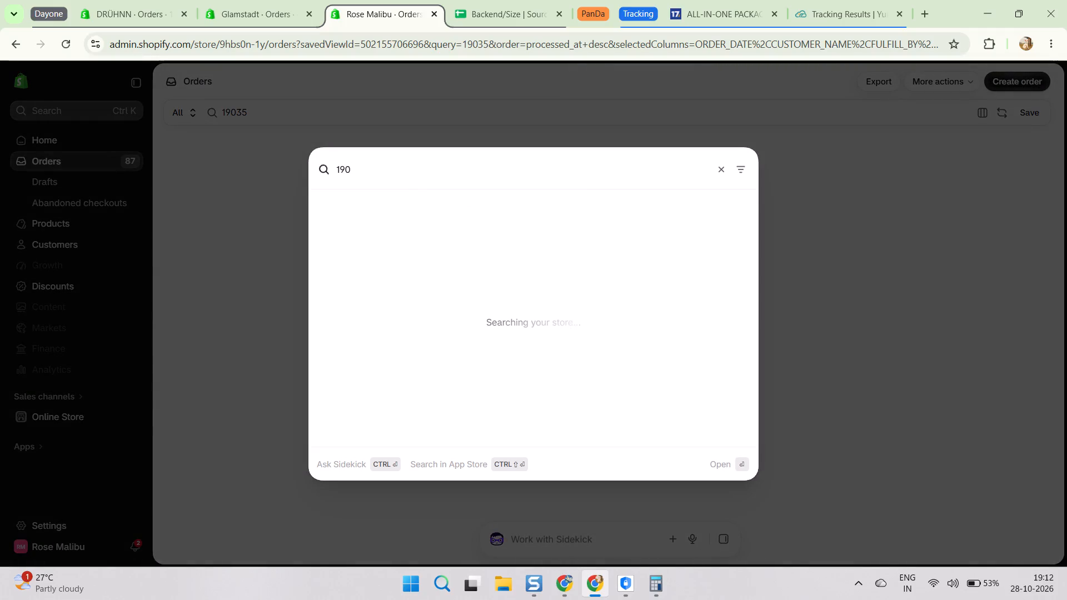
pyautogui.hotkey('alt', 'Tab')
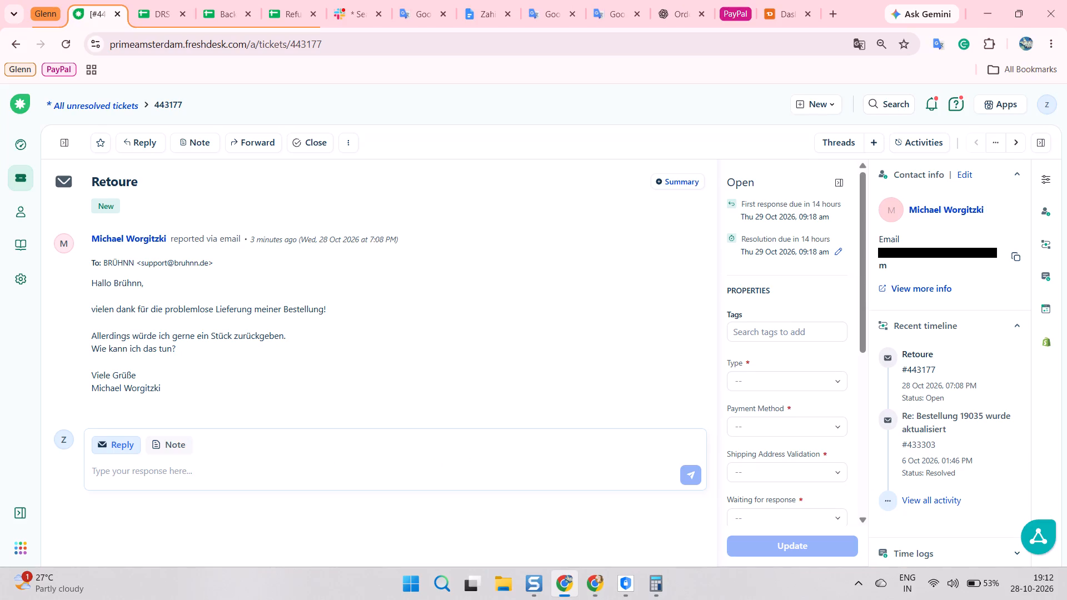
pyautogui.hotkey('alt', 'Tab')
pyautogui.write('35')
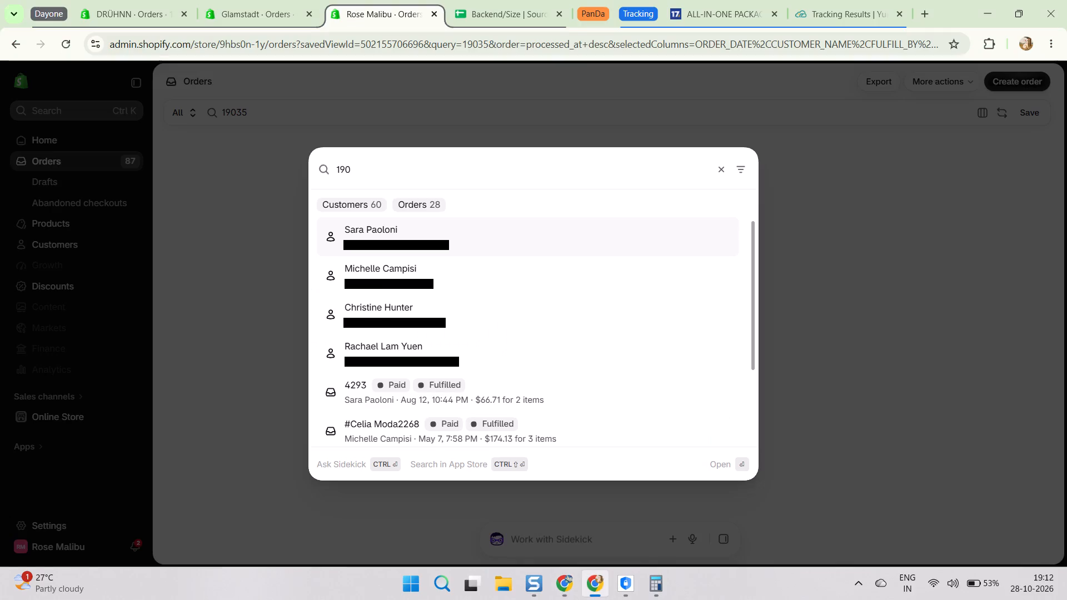
pyautogui.click(389, 169)
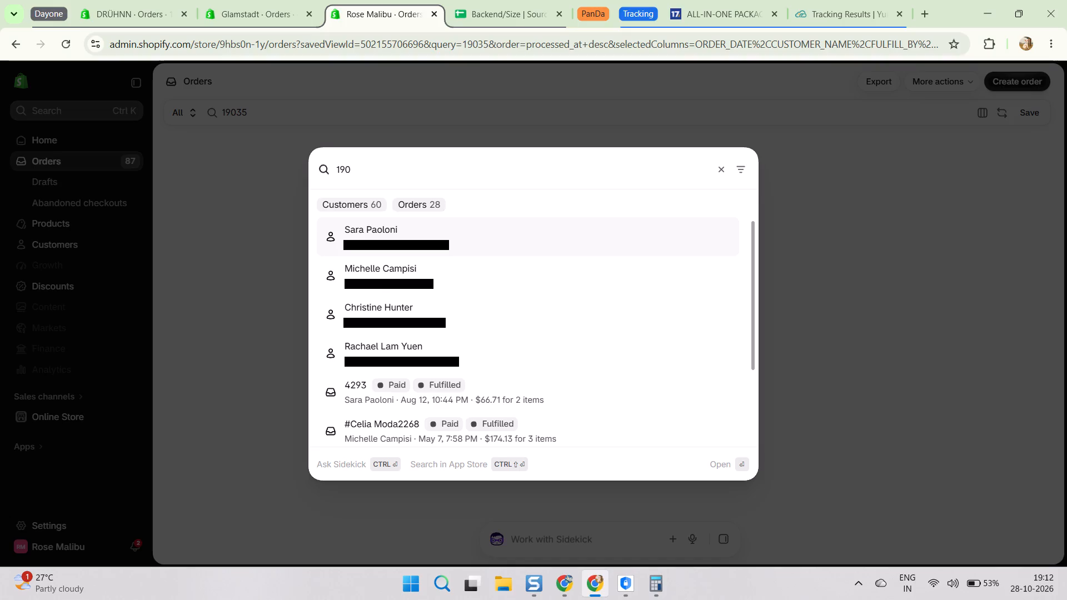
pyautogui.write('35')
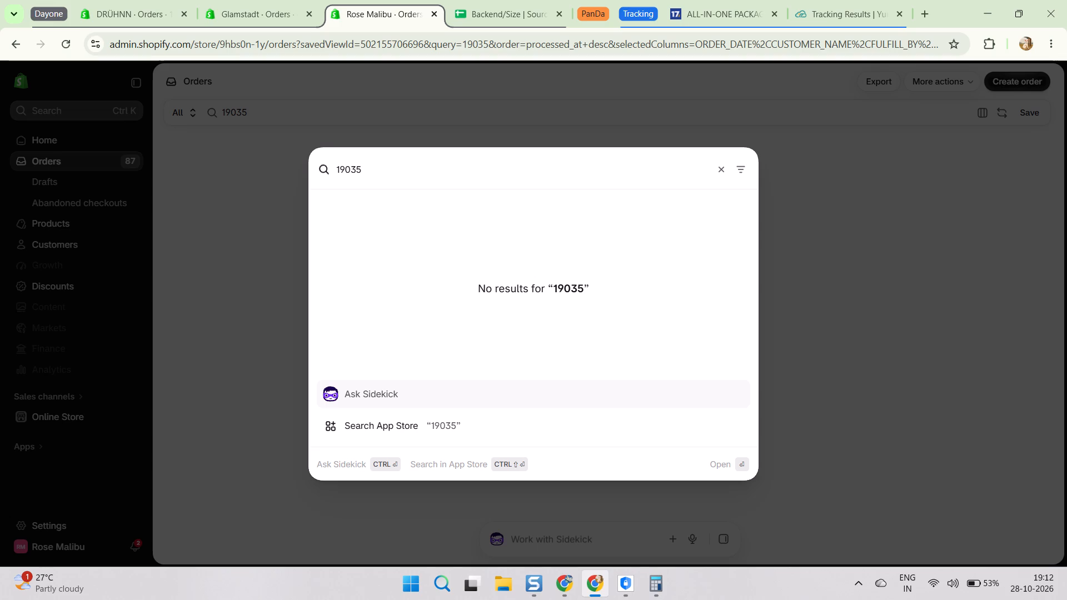
pyautogui.click(226, 249)
pyautogui.scroll(2, 236, 234)
pyautogui.hotkey('alt', 'Tab')
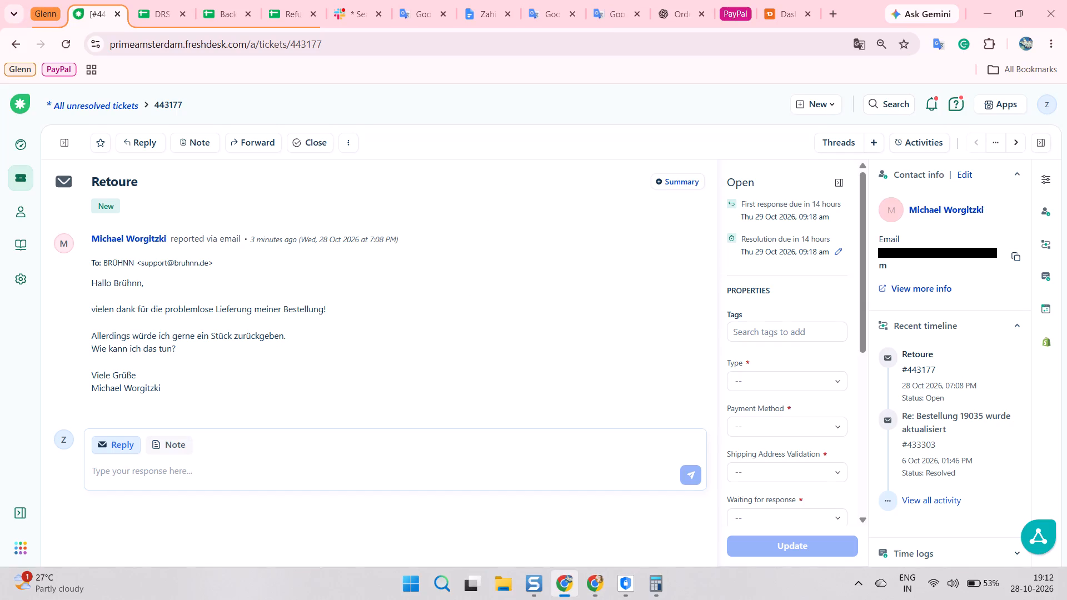
pyautogui.click(940, 418)
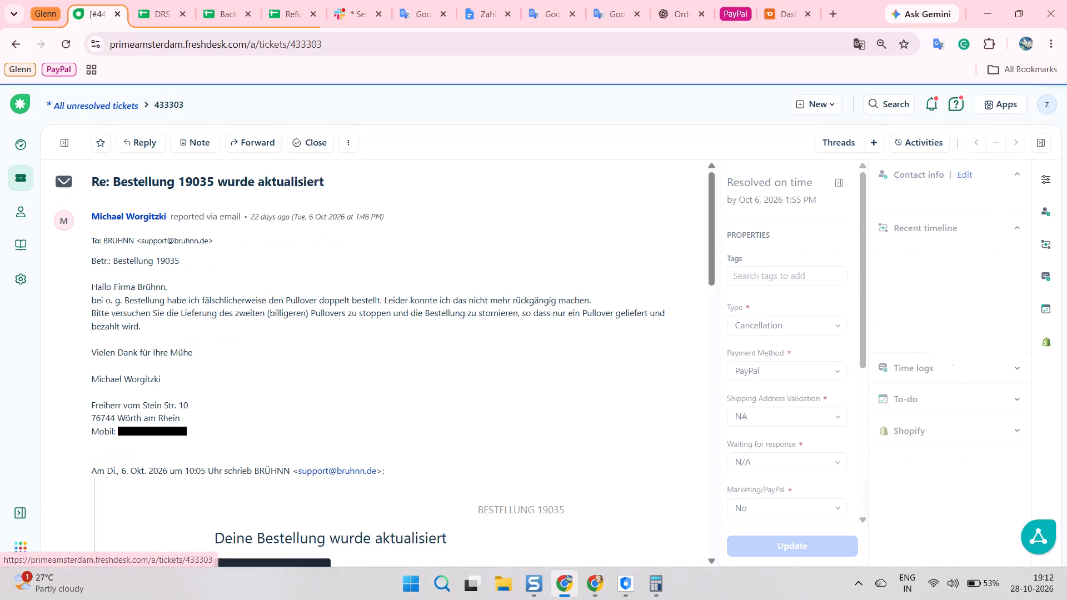
pyautogui.scroll(-10, 534, 357)
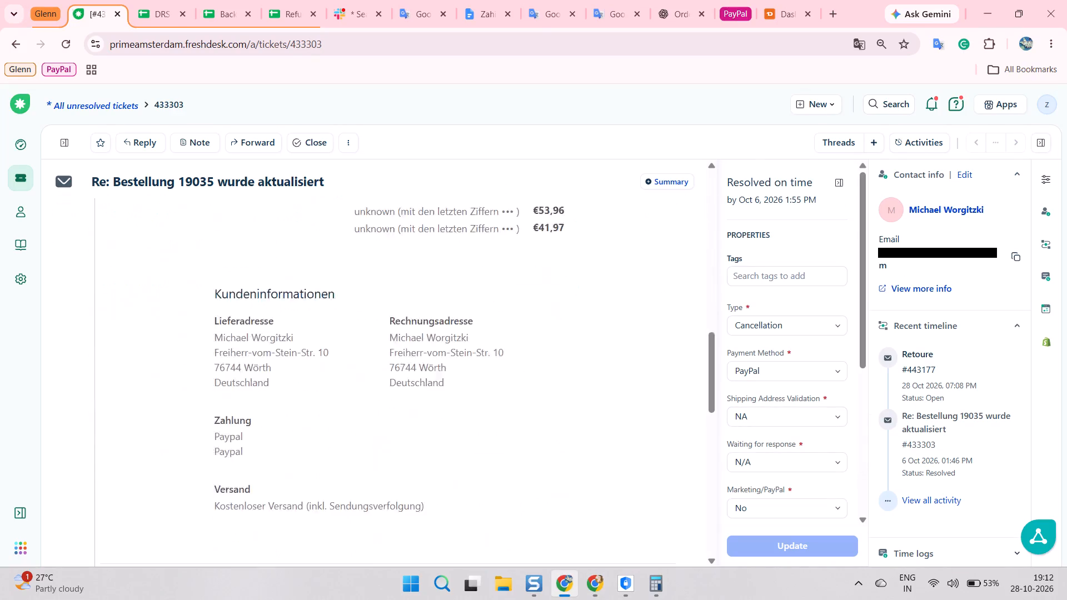
pyautogui.scroll(-11, 446, 314)
pyautogui.scroll(4, 437, 320)
pyautogui.scroll(-2, 446, 323)
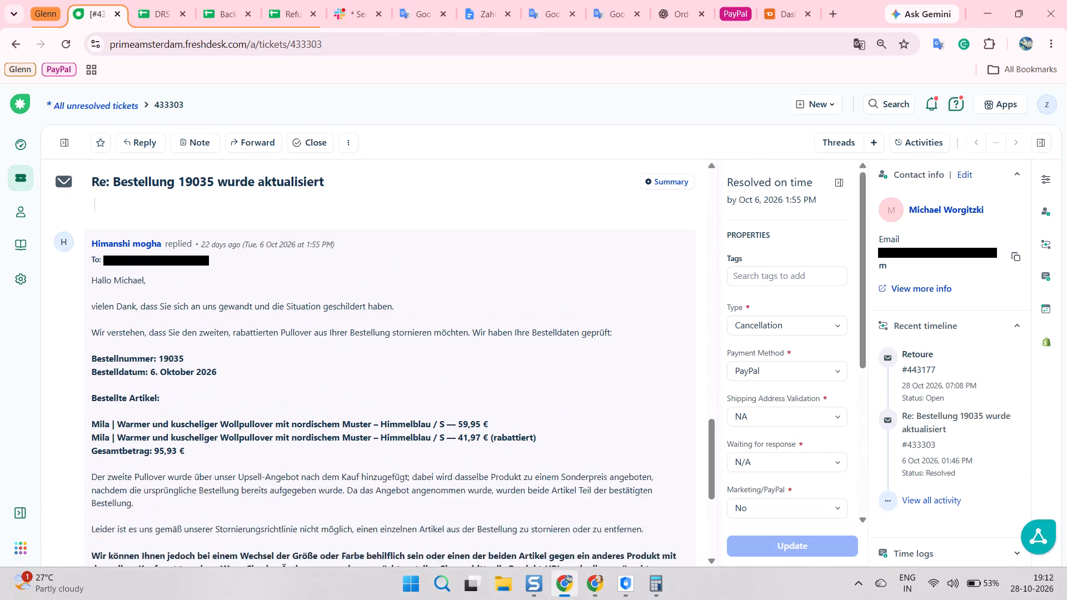
pyautogui.scroll(16, 388, 298)
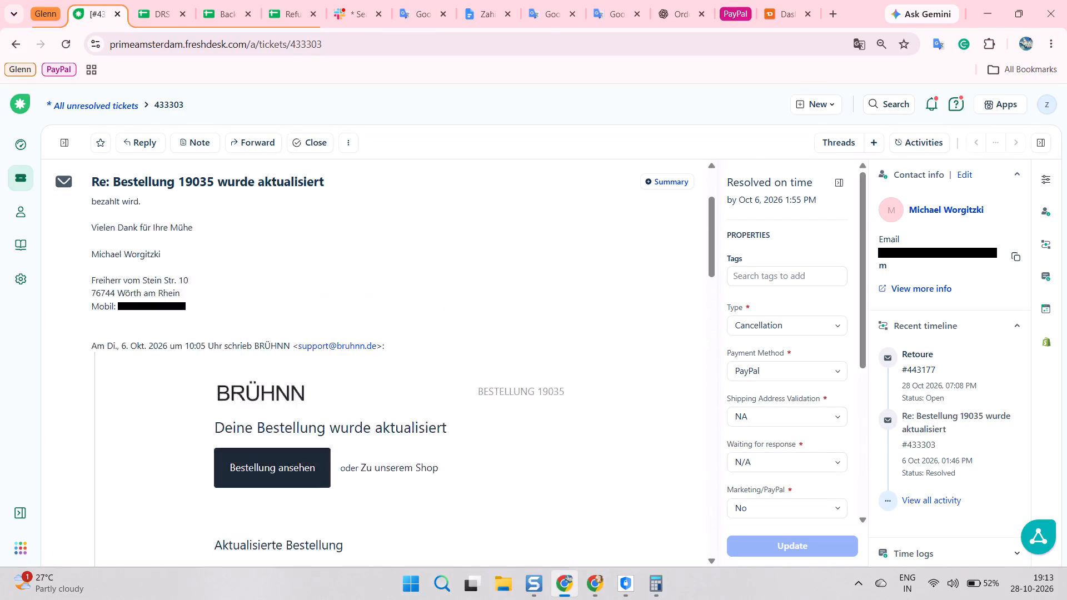
pyautogui.scroll(1, 395, 293)
pyautogui.scroll(-2, 396, 288)
pyautogui.hotkey('alt', 'Tab')
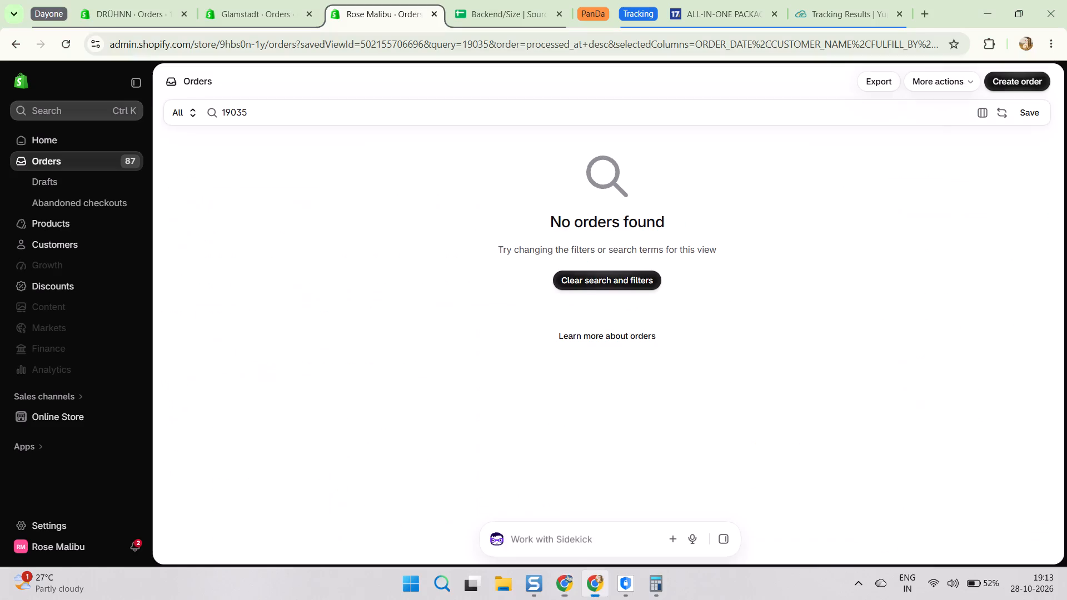
pyautogui.click(86, 0)
pyautogui.hotkey('alt', 'Tab')
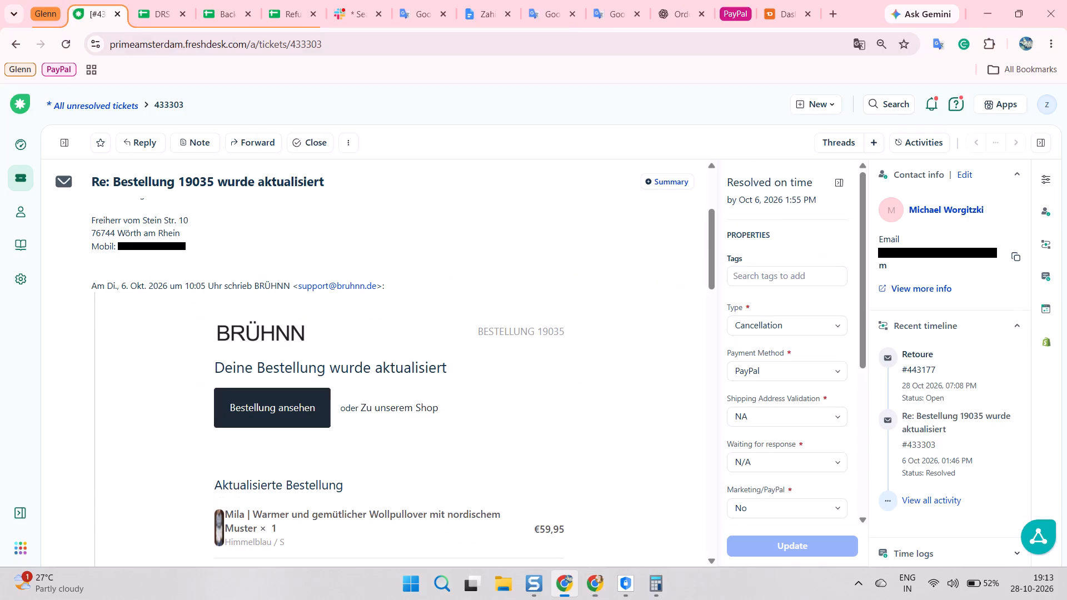
pyautogui.click(1013, 256)
pyautogui.hotkey('alt', 'Tab')
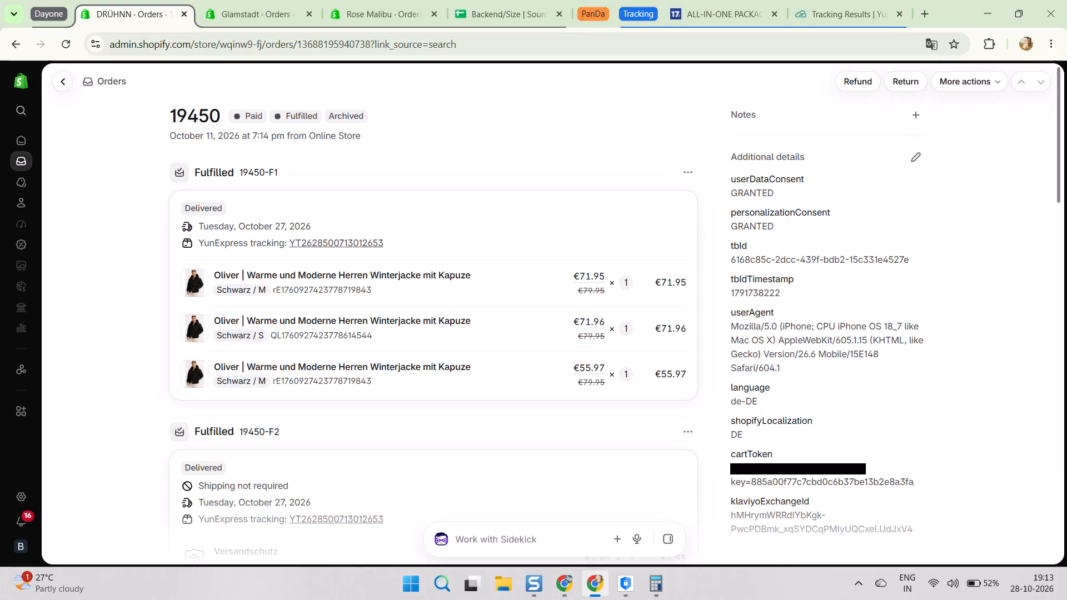
pyautogui.click(12, 103)
pyautogui.hotkey('ctrl', 'v')
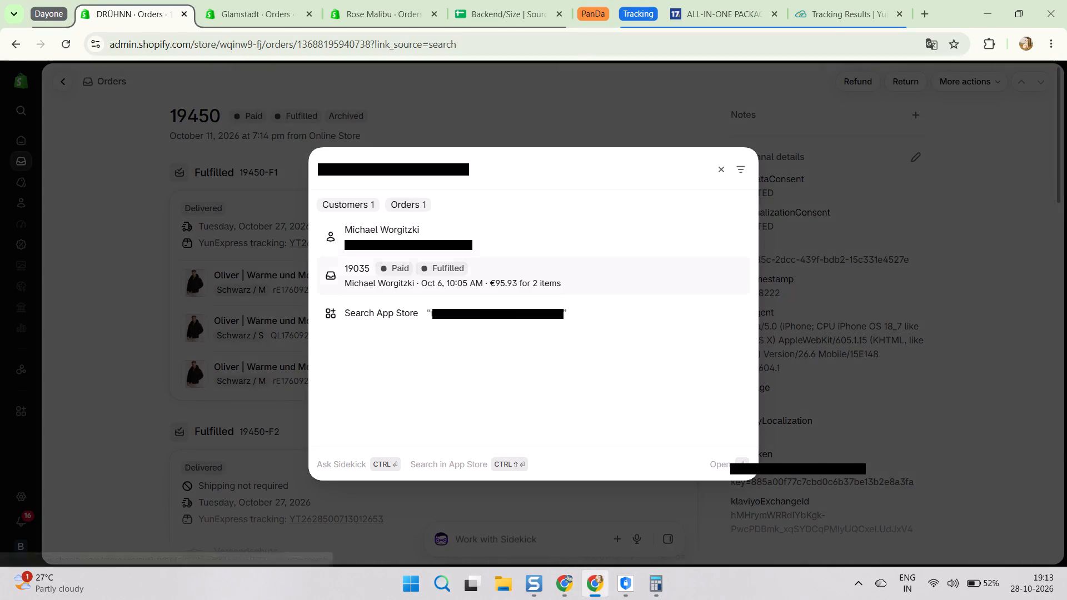
pyautogui.click(353, 267)
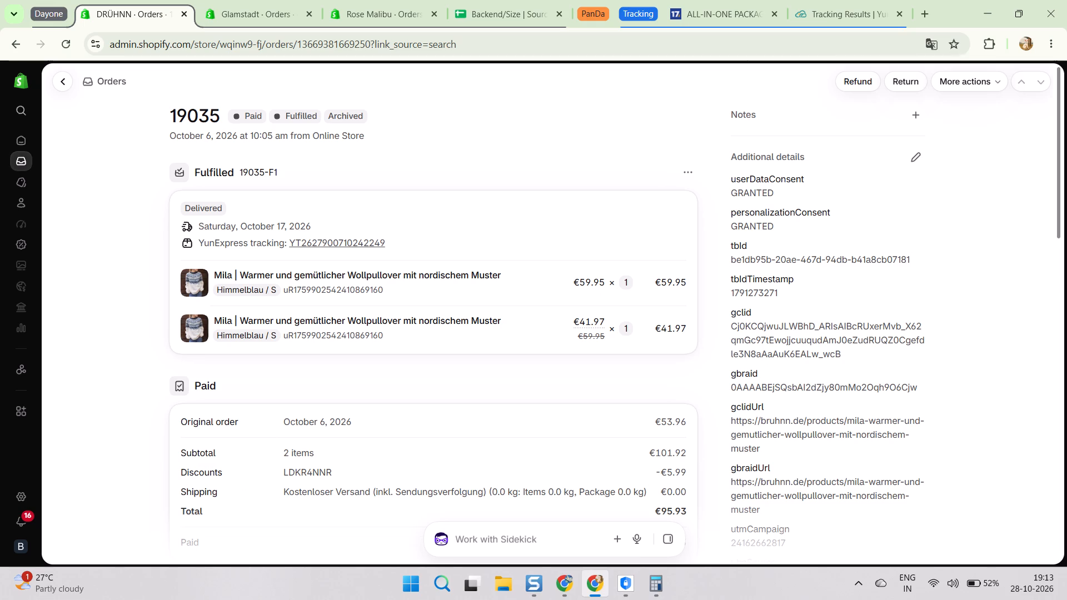
pyautogui.click(441, 184)
pyautogui.hotkey('alt', 'Tab')
pyautogui.scroll(3, 878, 358)
pyautogui.click(915, 353)
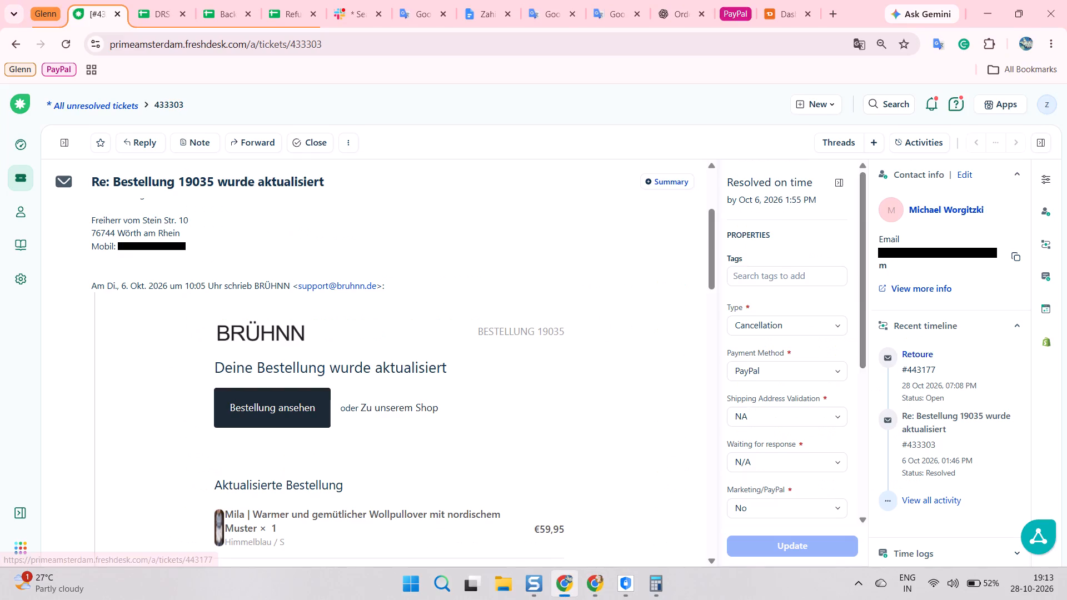
pyautogui.hotkey('alt', 'Tab')
pyautogui.scroll(5, 455, 284)
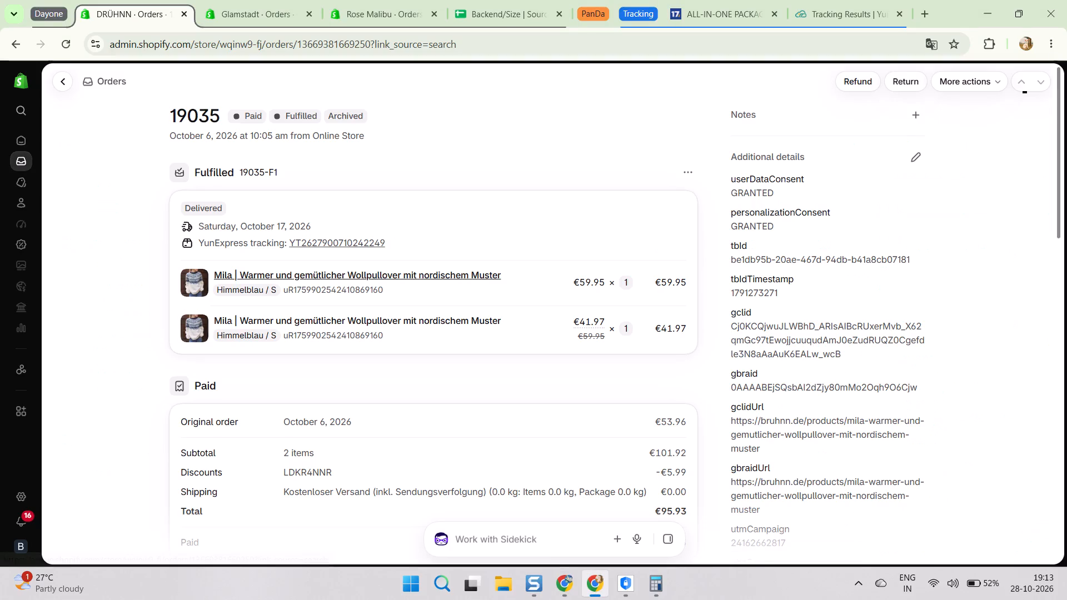
pyautogui.click(431, 171)
pyautogui.hotkey('alt', 'Tab')
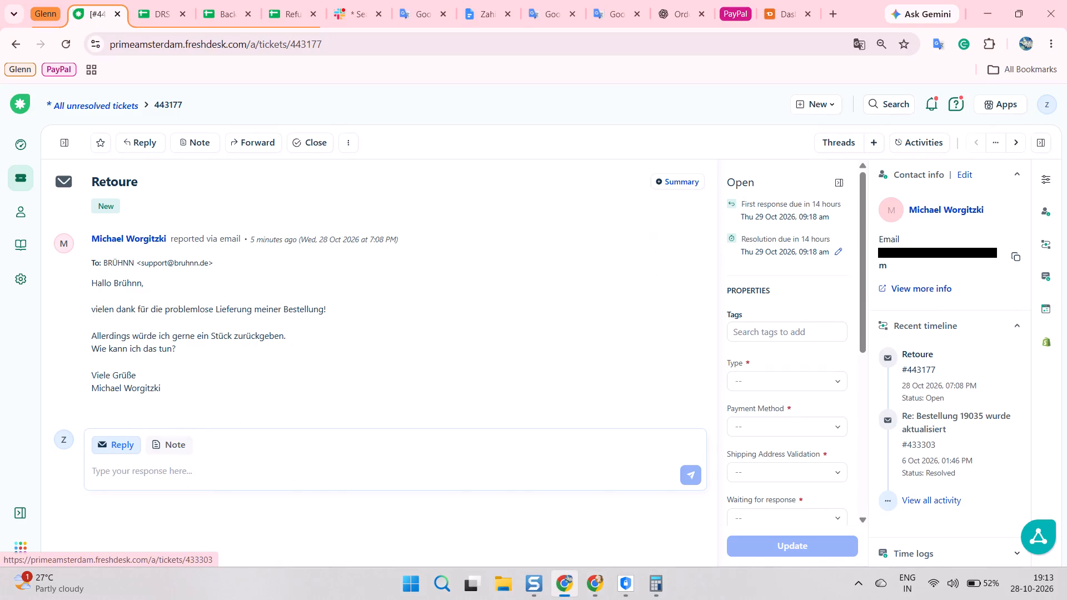
pyautogui.scroll(3, 346, 277)
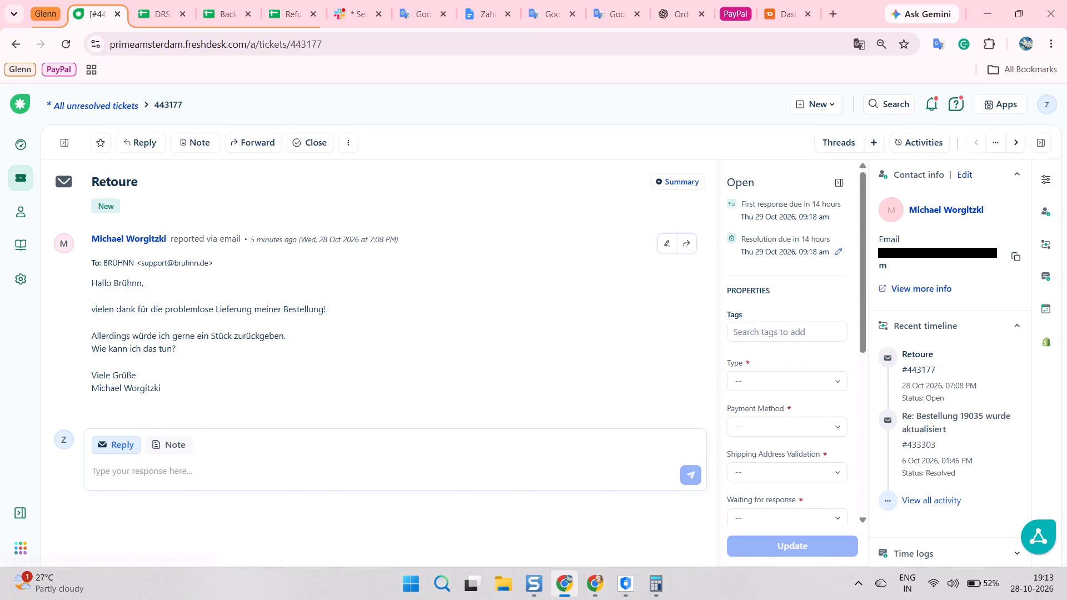
# Translate the ticket #443177 page into English.
pyautogui.rightClick(452, 220)
pyautogui.scroll(-3, 478, 394)
pyautogui.click(550, 495)
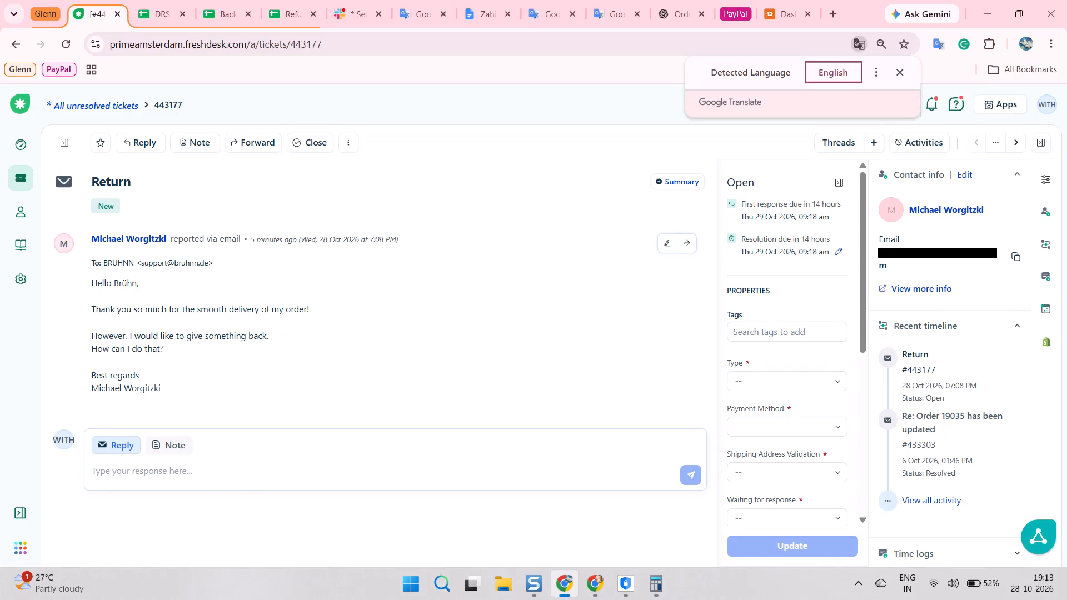
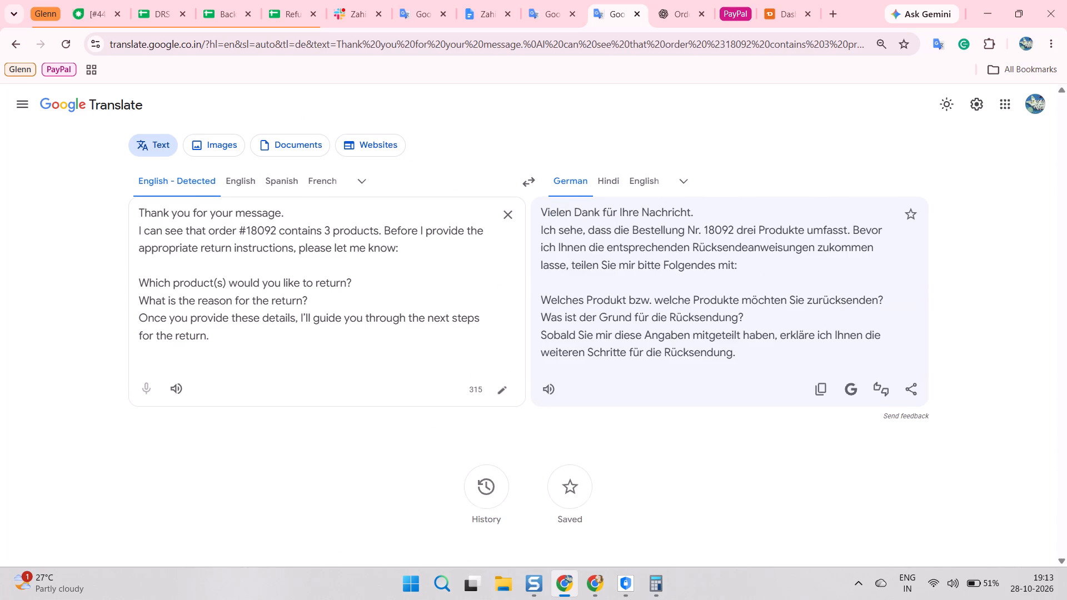
pyautogui.click(336, 319)
pyautogui.press('Return')
pyautogui.hotkey('alt', 'Tab')
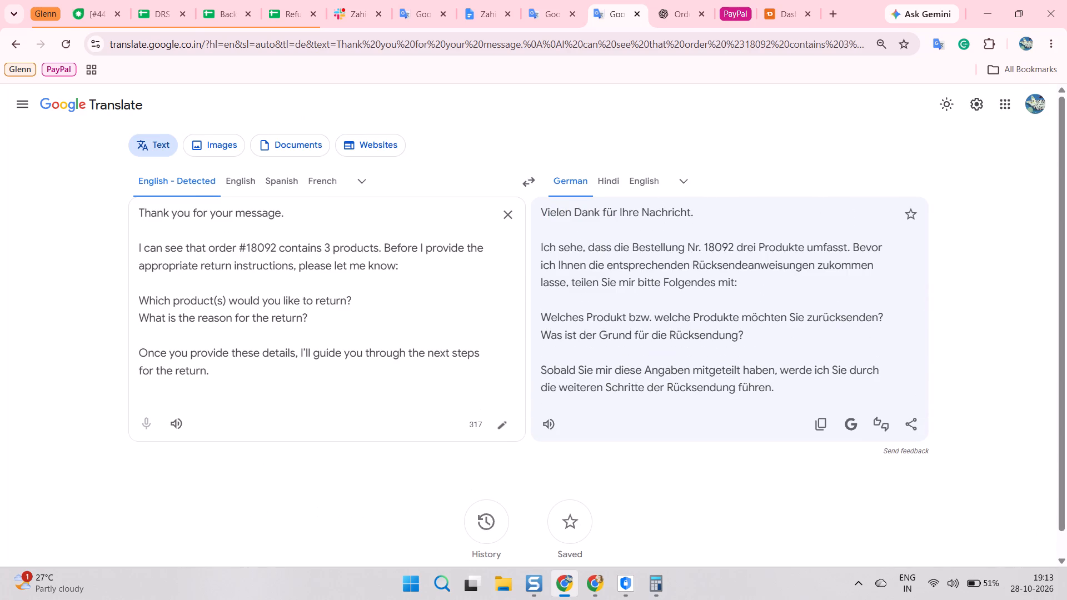
pyautogui.scroll(4, 382, 257)
pyautogui.doubleClick(196, 117)
pyautogui.hotkey('ctrl', 'c')
pyautogui.hotkey('ctrl', 'c')
pyautogui.hotkey('alt', 'Tab')
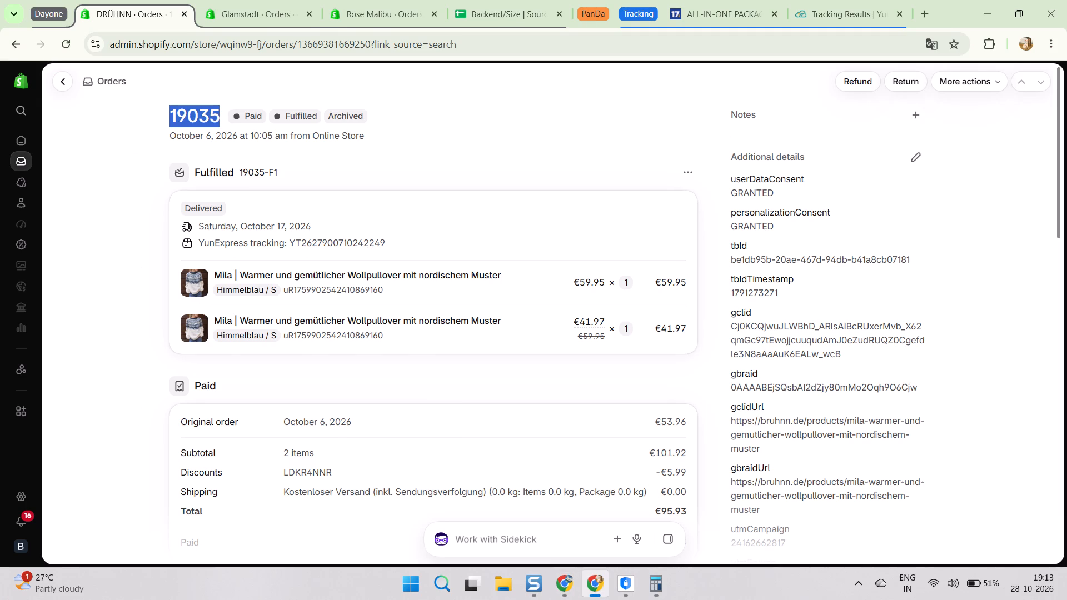
pyautogui.doubleClick(260, 243)
pyautogui.hotkey('ctrl', 'v')
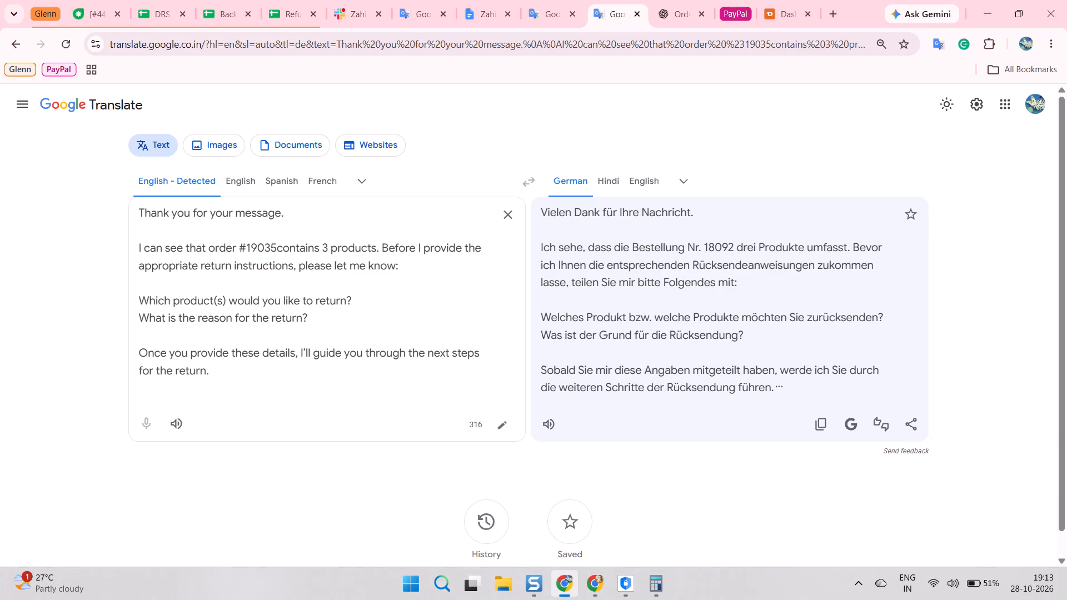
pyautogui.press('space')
pyautogui.click(331, 247)
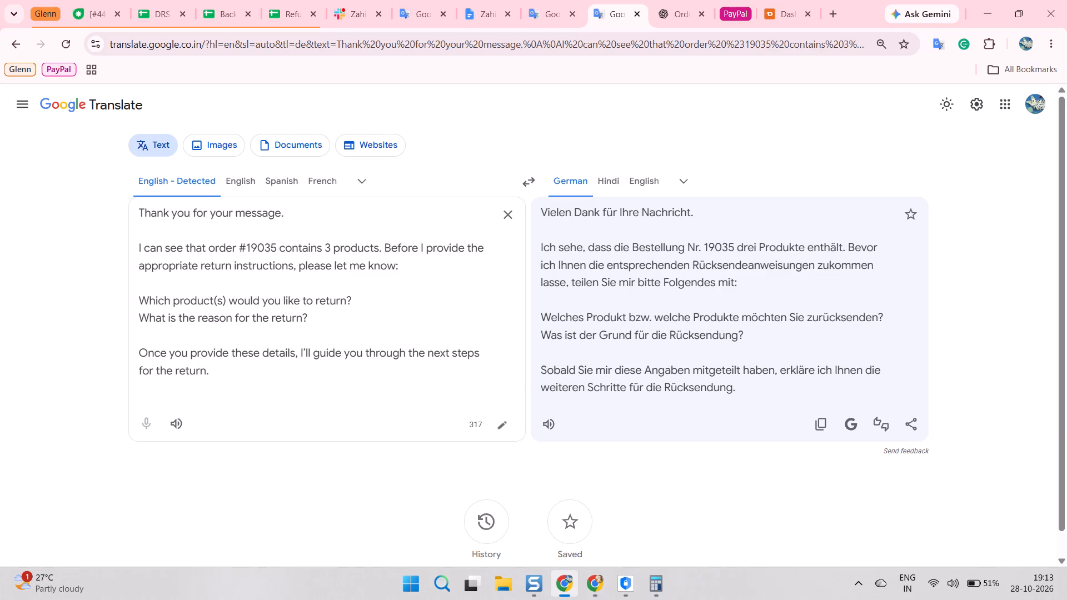
pyautogui.press('BackSpace')
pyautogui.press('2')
pyautogui.hotkey('alt', 'Tab')
pyautogui.scroll(-6, 651, 267)
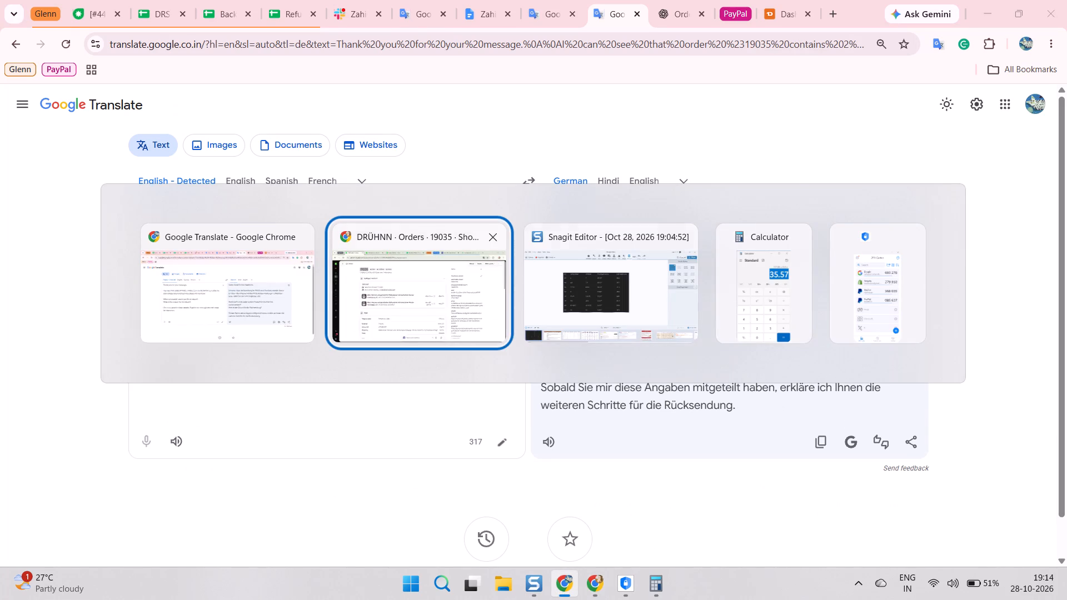
pyautogui.click(435, 295)
pyautogui.scroll(-10, 642, 256)
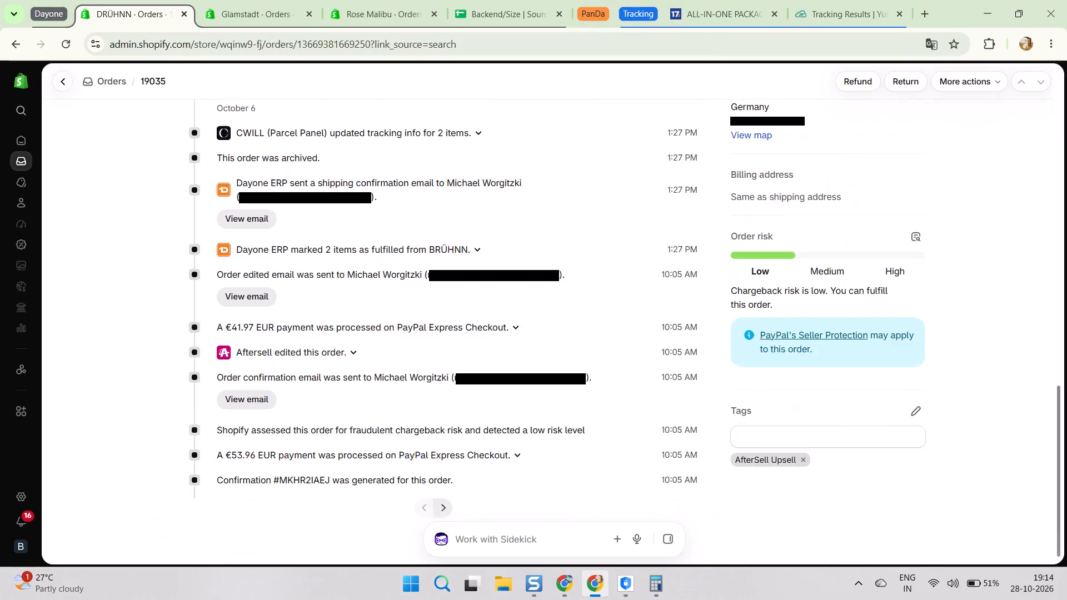
pyautogui.hotkey('alt', 'Tab')
pyautogui.scroll(-5, 635, 238)
pyautogui.click(814, 398)
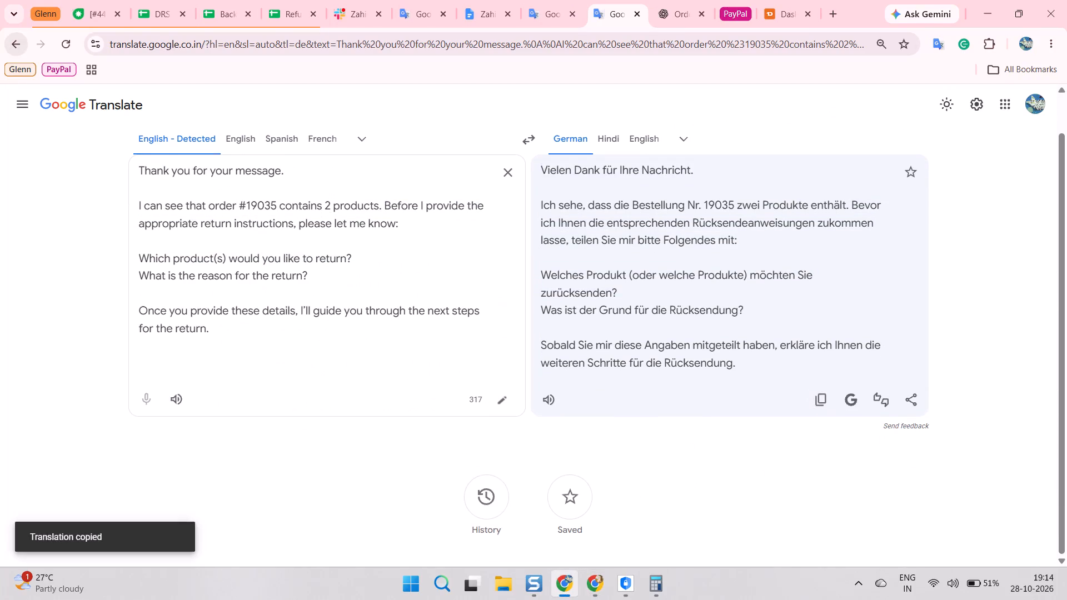
pyautogui.click(92, 0)
pyautogui.click(378, 311)
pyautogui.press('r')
pyautogui.scroll(-6, 375, 309)
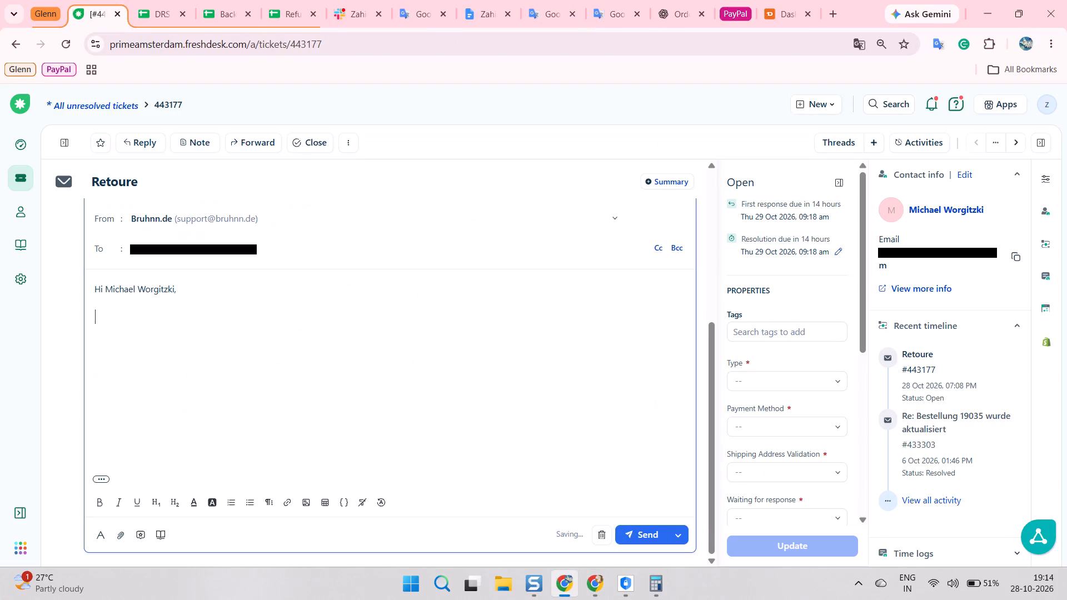
pyautogui.scroll(-12, 210, 341)
pyautogui.doubleClick(116, 479)
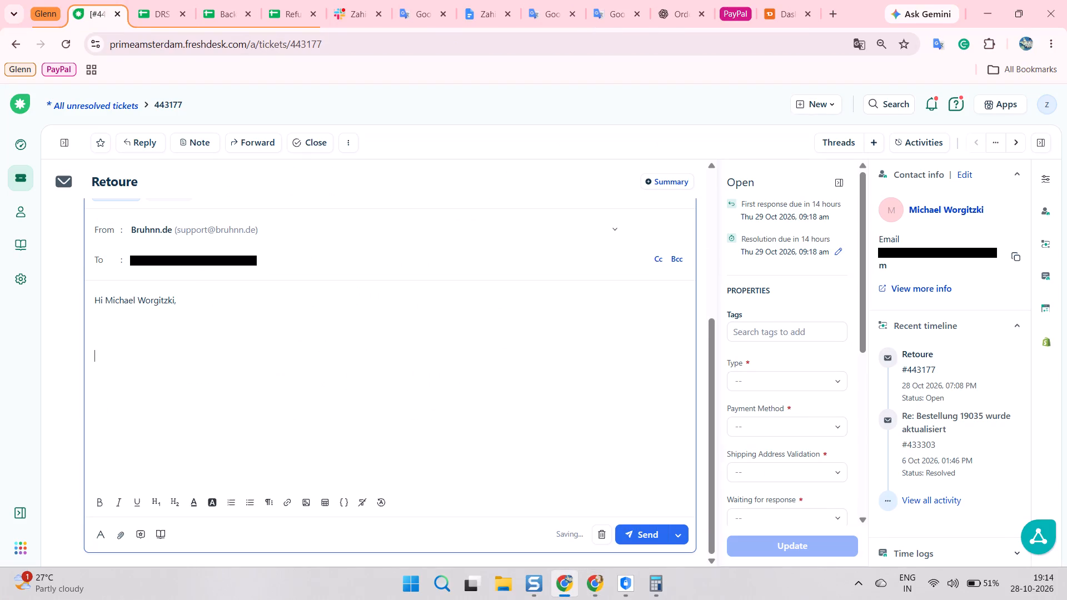
pyautogui.hotkey('ctrl', 'a')
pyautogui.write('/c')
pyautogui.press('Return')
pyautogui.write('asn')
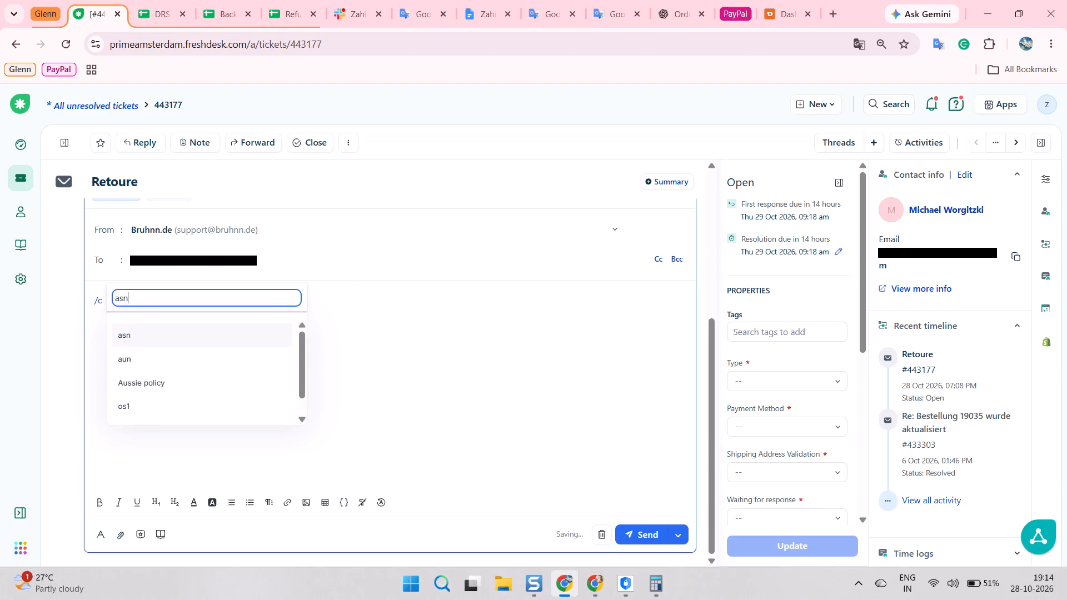
pyautogui.click(141, 338)
# Paste the German translation between the greeting and the sign-off, removing the extra blank line at its end.
pyautogui.click(115, 331)
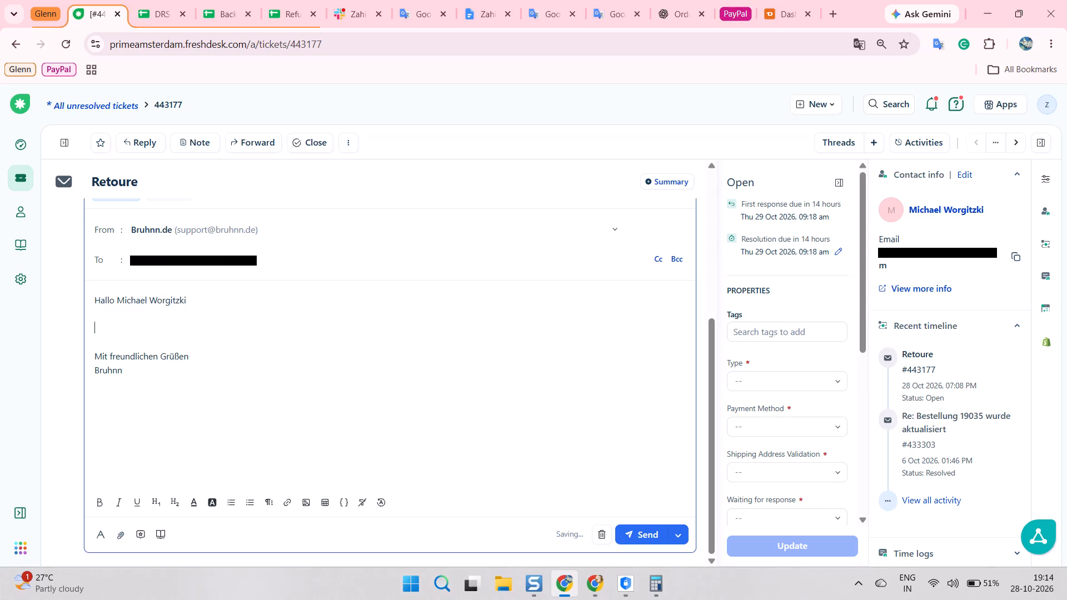
pyautogui.hotkey('ctrl', 'v')
pyautogui.scroll(-2, 134, 334)
pyautogui.click(129, 429)
pyautogui.press('BackSpace')
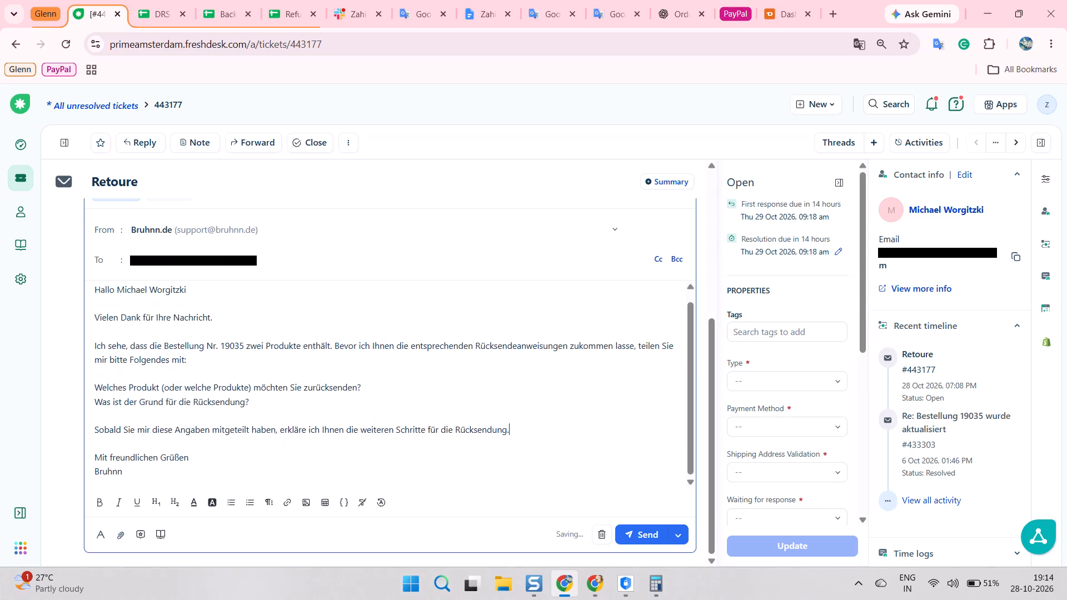
pyautogui.scroll(-1, 224, 346)
pyautogui.moveTo(166, 344); pyautogui.dragTo(237, 346)
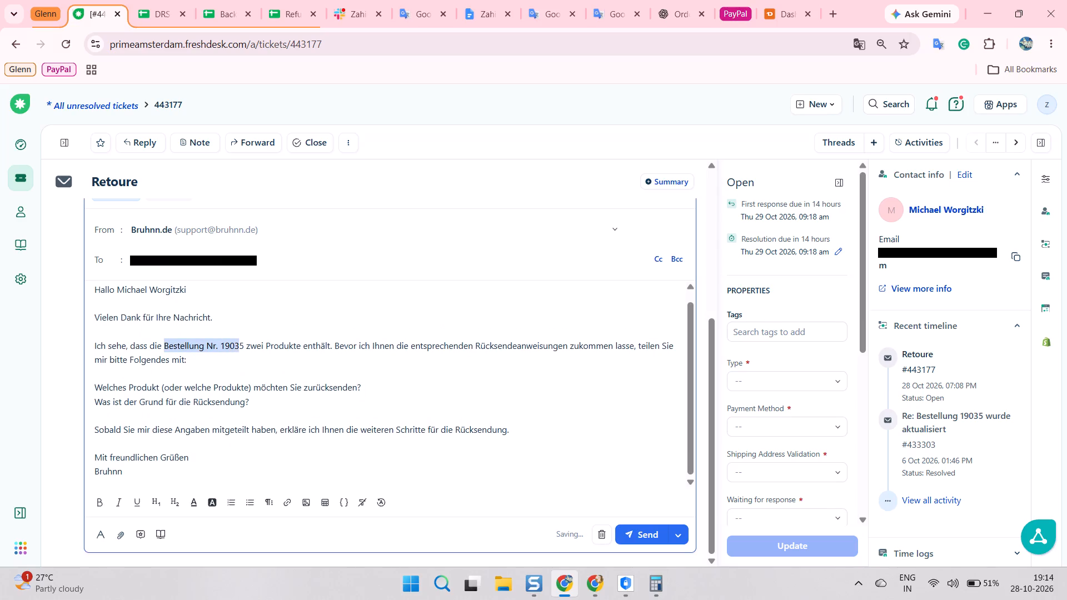
pyautogui.moveTo(237, 346); pyautogui.dragTo(245, 344)
pyautogui.hotkey('ctrl', 'b')
pyautogui.click(291, 327)
pyautogui.scroll(-3, 296, 328)
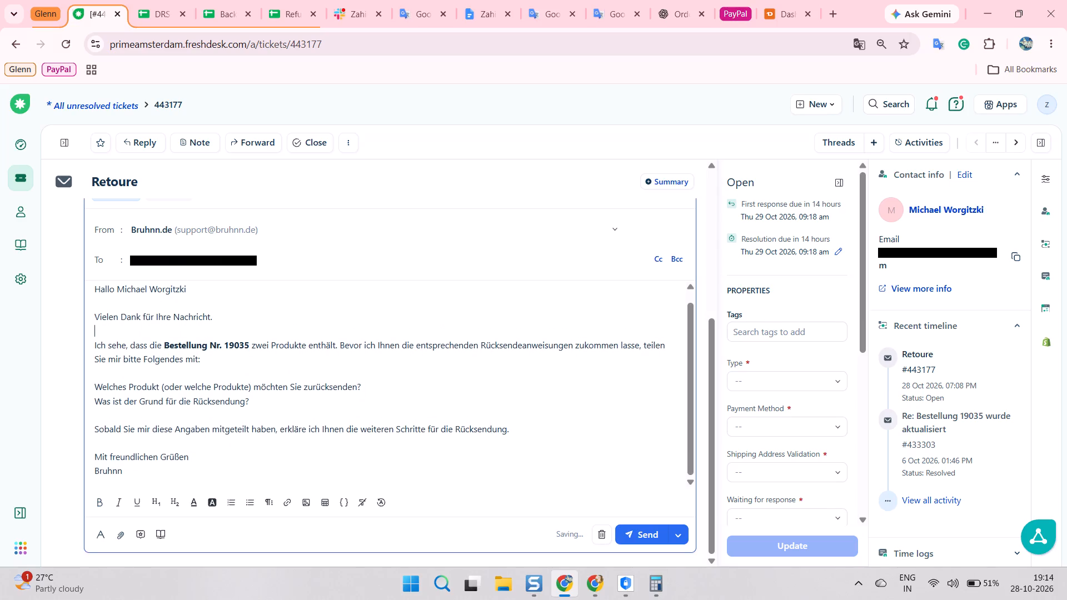
pyautogui.scroll(-3, 293, 330)
pyautogui.moveTo(268, 404); pyautogui.dragTo(84, 388)
pyautogui.hotkey('ctrl', 'b')
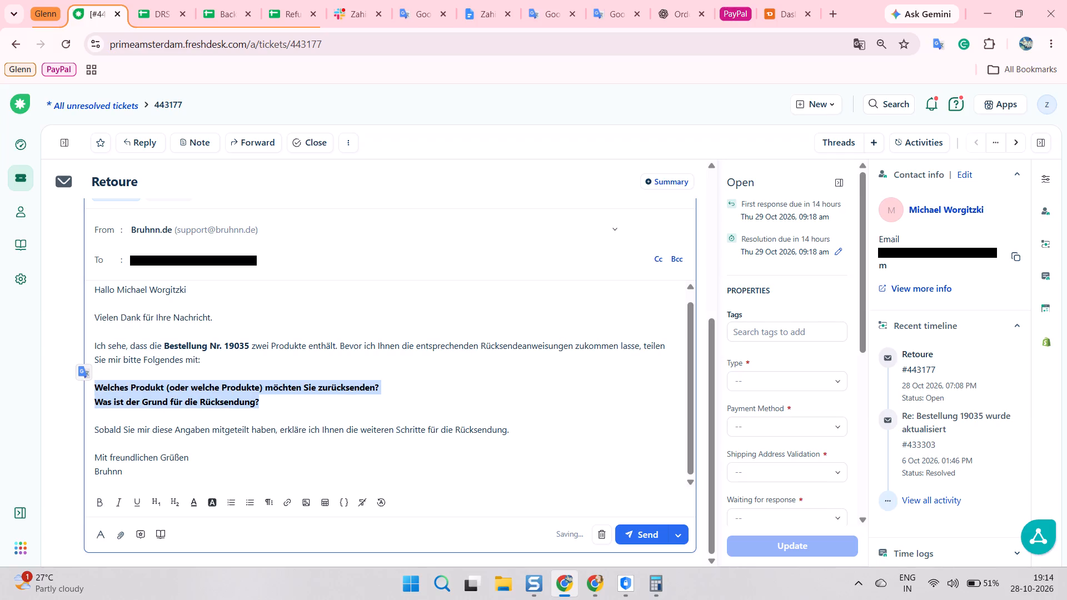
pyautogui.scroll(-7, 188, 419)
pyautogui.click(642, 535)
pyautogui.scroll(-3, 482, 349)
pyautogui.scroll(-2, 448, 313)
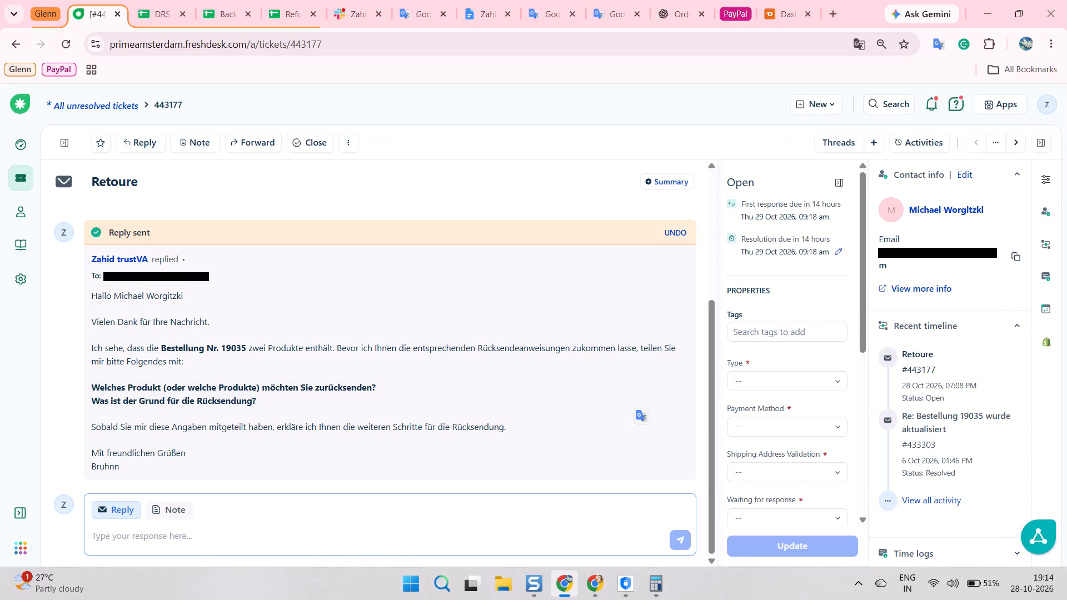
pyautogui.scroll(-5, 446, 317)
pyautogui.scroll(-3, 554, 326)
pyautogui.scroll(-7, 604, 337)
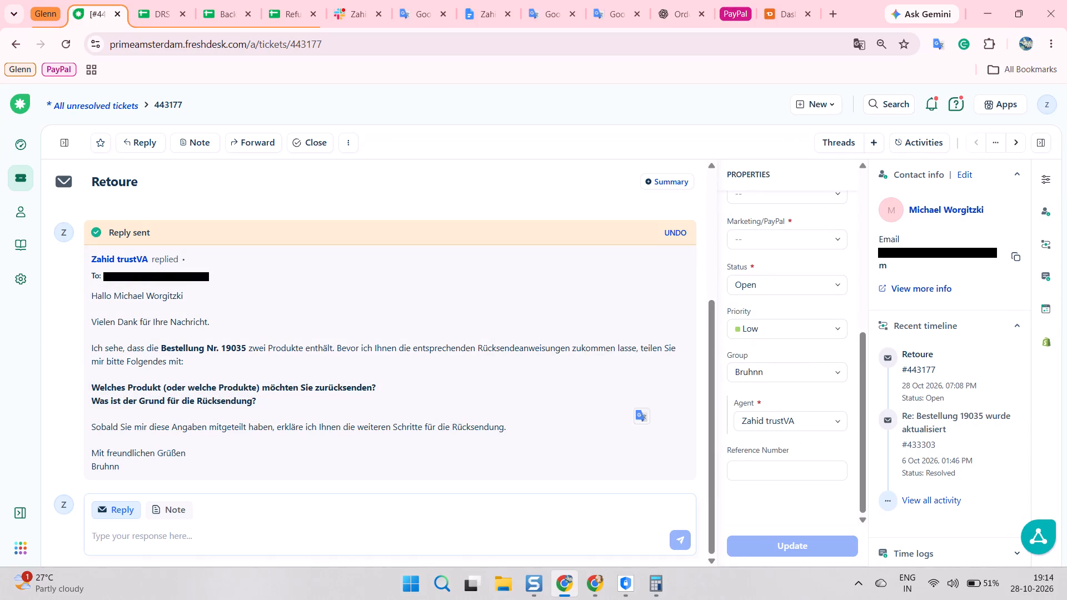
pyautogui.scroll(6, 775, 276)
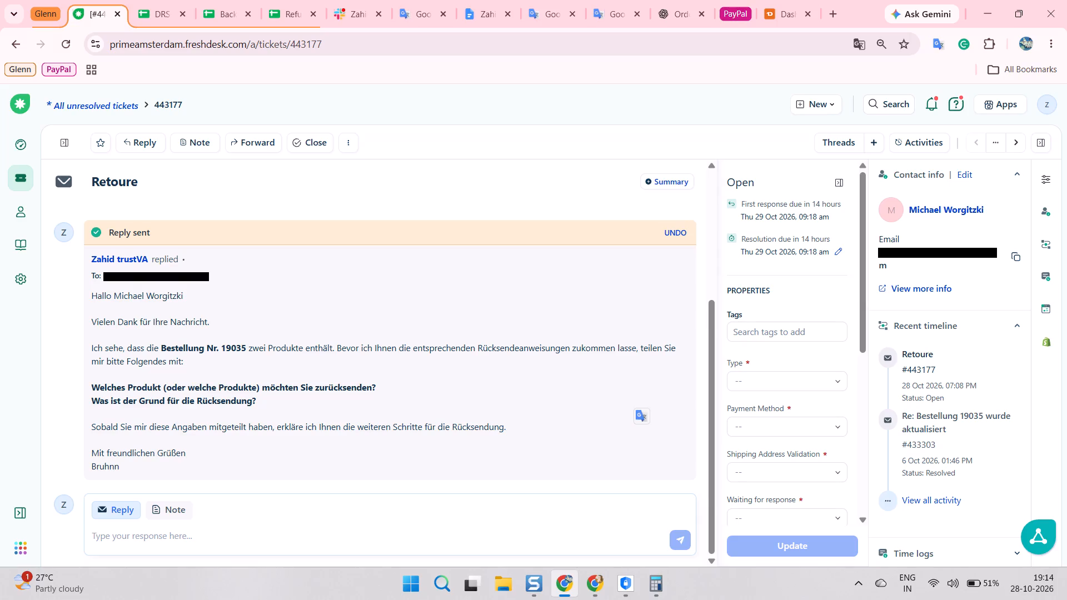
pyautogui.click(786, 384)
pyautogui.click(765, 432)
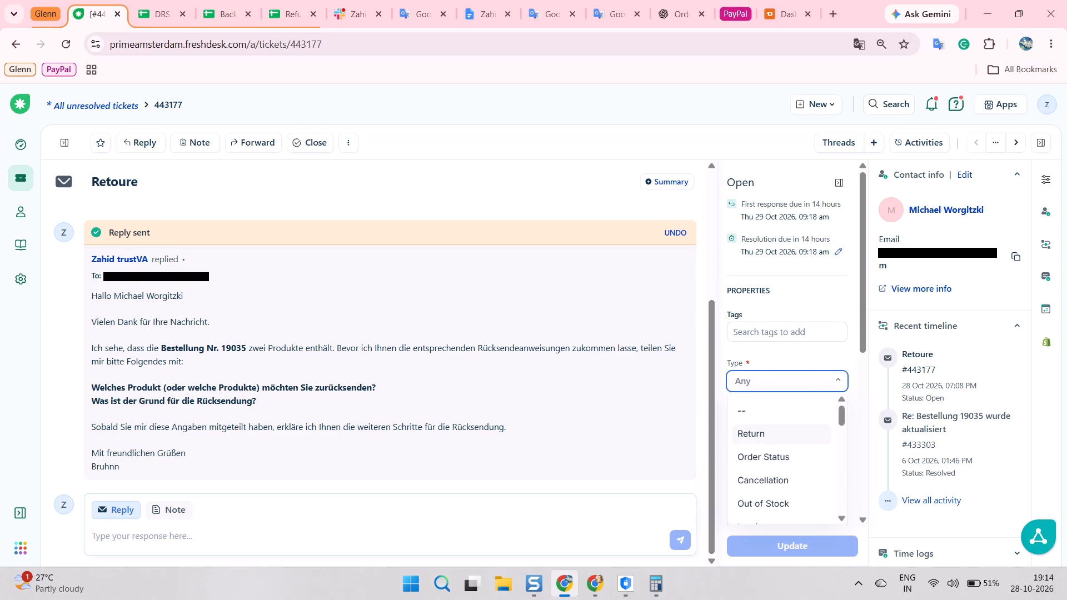
pyautogui.press('Tab')
pyautogui.hotkey('alt', 'Tab')
pyautogui.scroll(-6, 692, 308)
pyautogui.hotkey('alt', 'Tab')
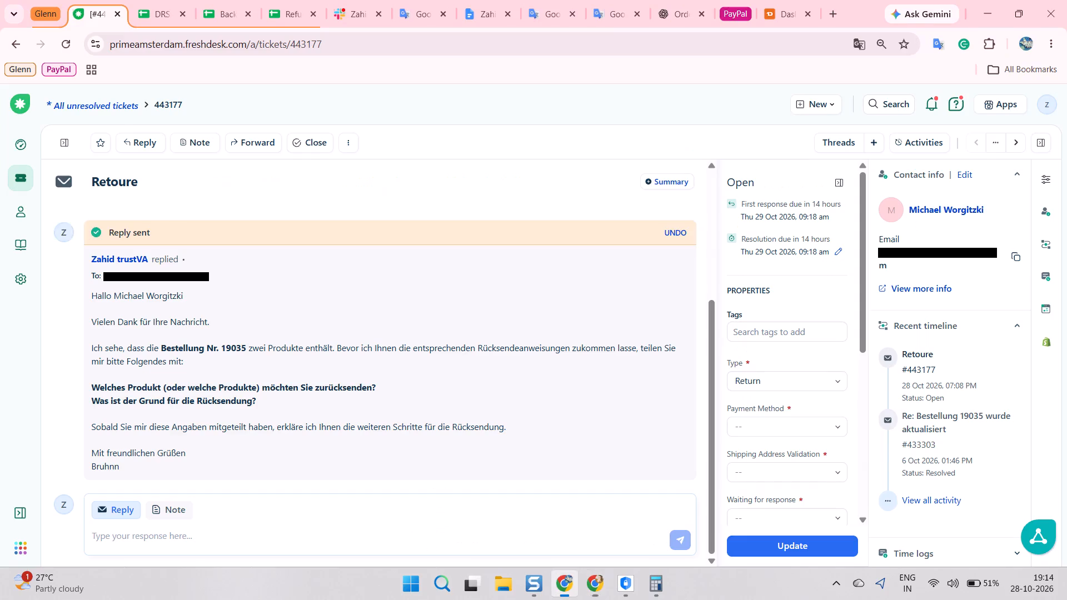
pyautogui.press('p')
pyautogui.press('Tab')
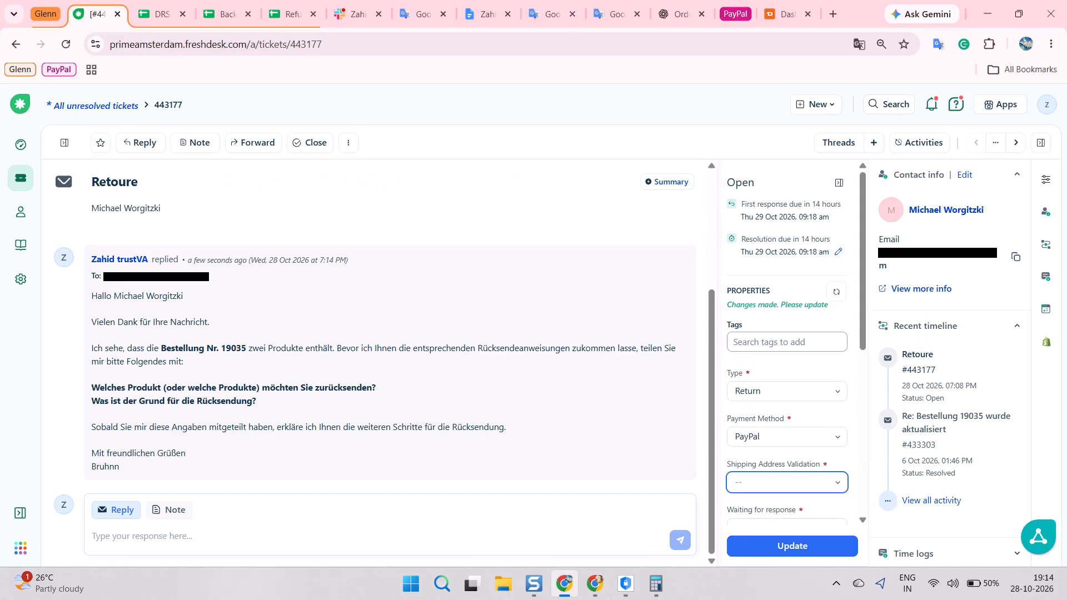
# Set address validation to Verified & Correct, waiting for response to N/A, Marketing/PayPal to No and status to Resolved, and update the ticket.
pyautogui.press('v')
pyautogui.press('Tab')
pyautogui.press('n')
pyautogui.press('Tab')
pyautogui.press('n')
pyautogui.press('Tab')
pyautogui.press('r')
pyautogui.press('Tab')
pyautogui.press('Tab')
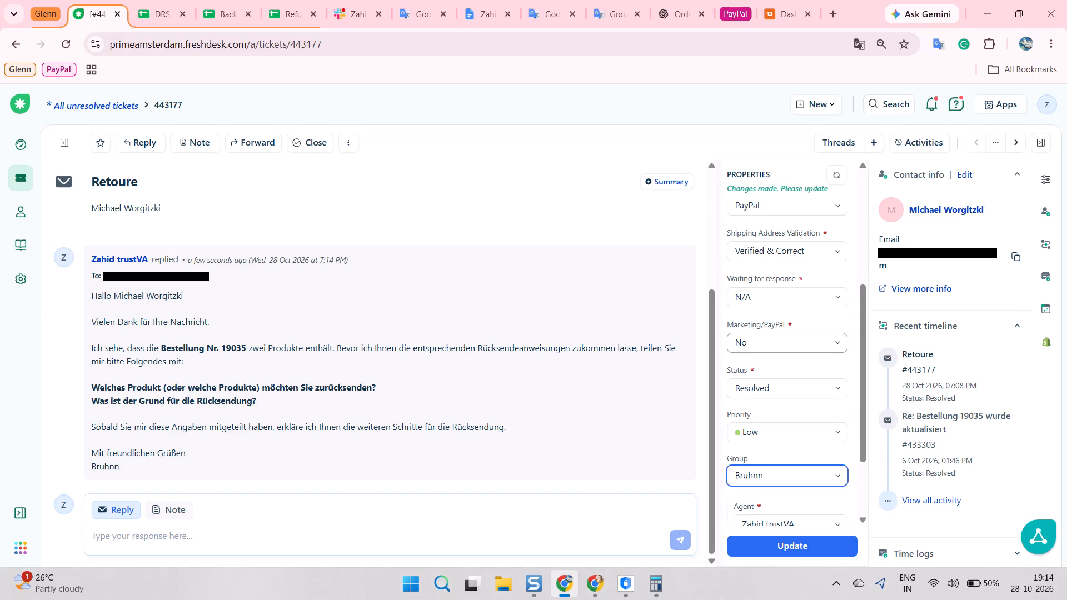
pyautogui.press('Tab')
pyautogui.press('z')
pyautogui.scroll(-3, 749, 398)
pyautogui.click(812, 551)
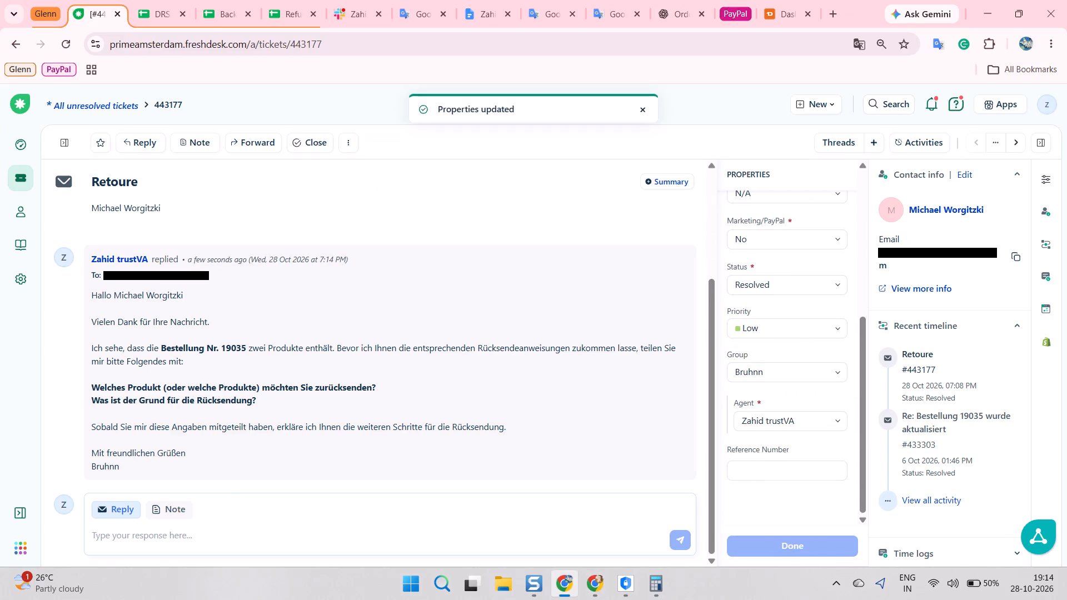
# Copy ticket number 443177 into the next empty cell of the agent's ticket column in the DRS- October 2026 spreadsheet.
pyautogui.scroll(-3, 196, 235)
pyautogui.doubleClick(156, 106)
pyautogui.hotkey('ctrl', 'c')
pyautogui.hotkey('ctrl', 'c')
pyautogui.click(156, 5)
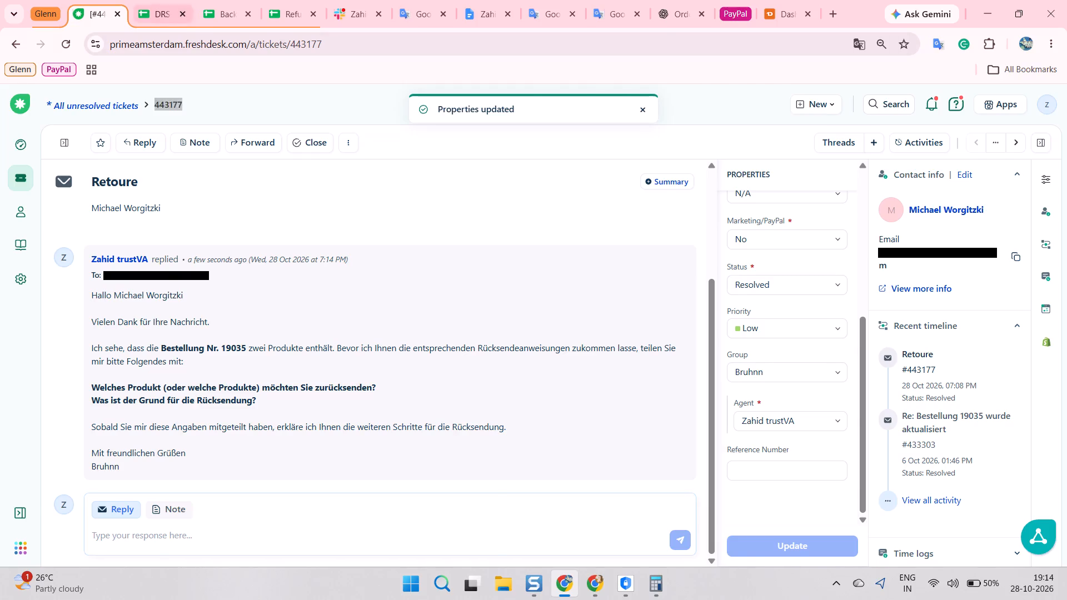
pyautogui.hotkey('ctrl', 'v')
pyautogui.click(387, 295)
pyautogui.scroll(-1, 394, 297)
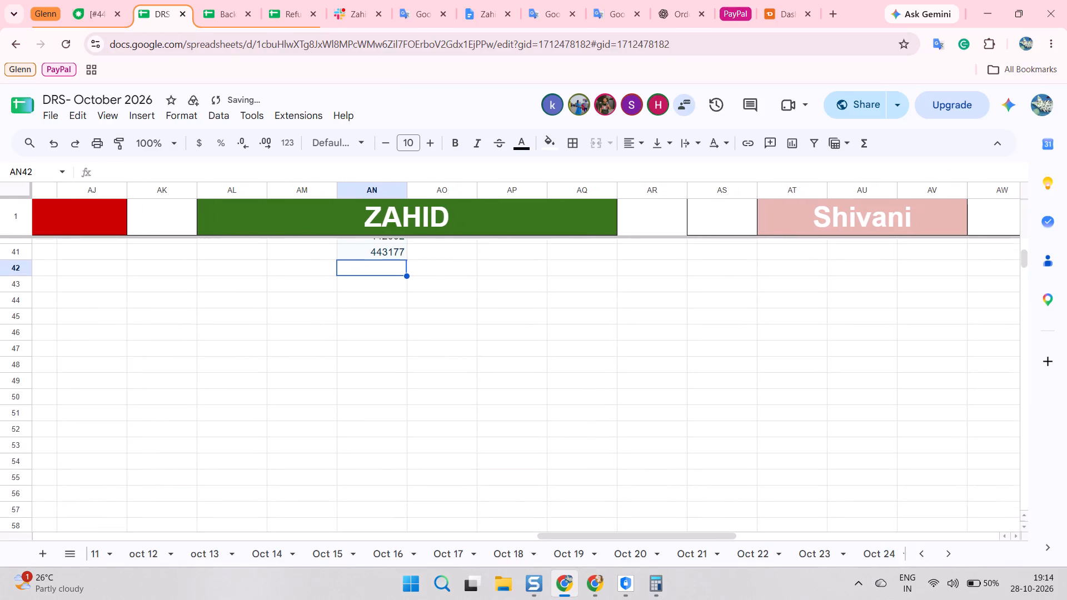
pyautogui.scroll(-1, 391, 299)
pyautogui.click(84, 10)
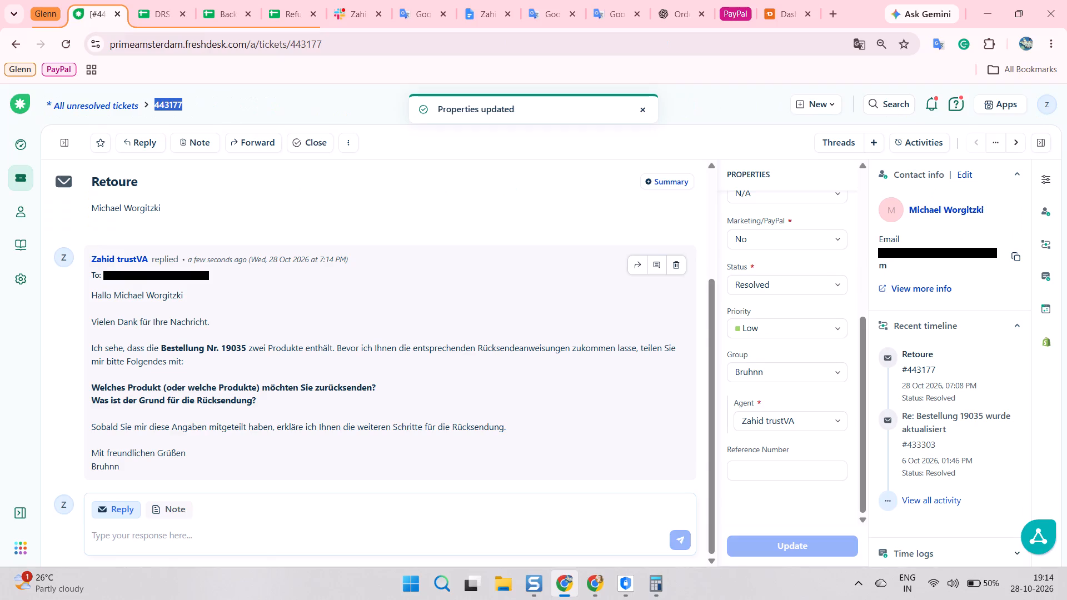
pyautogui.click(456, 339)
pyautogui.click(433, 321)
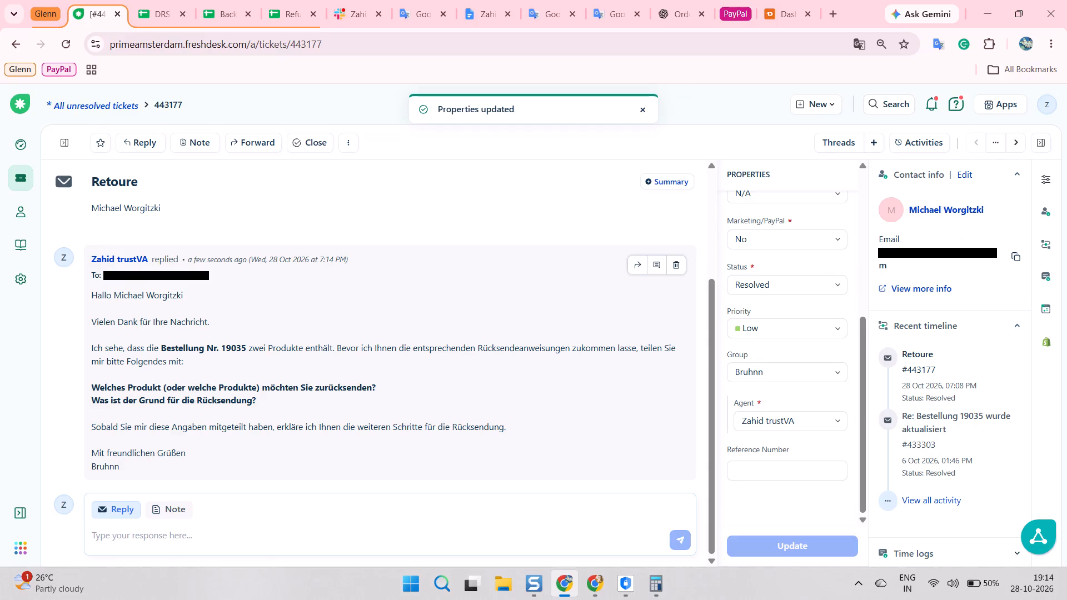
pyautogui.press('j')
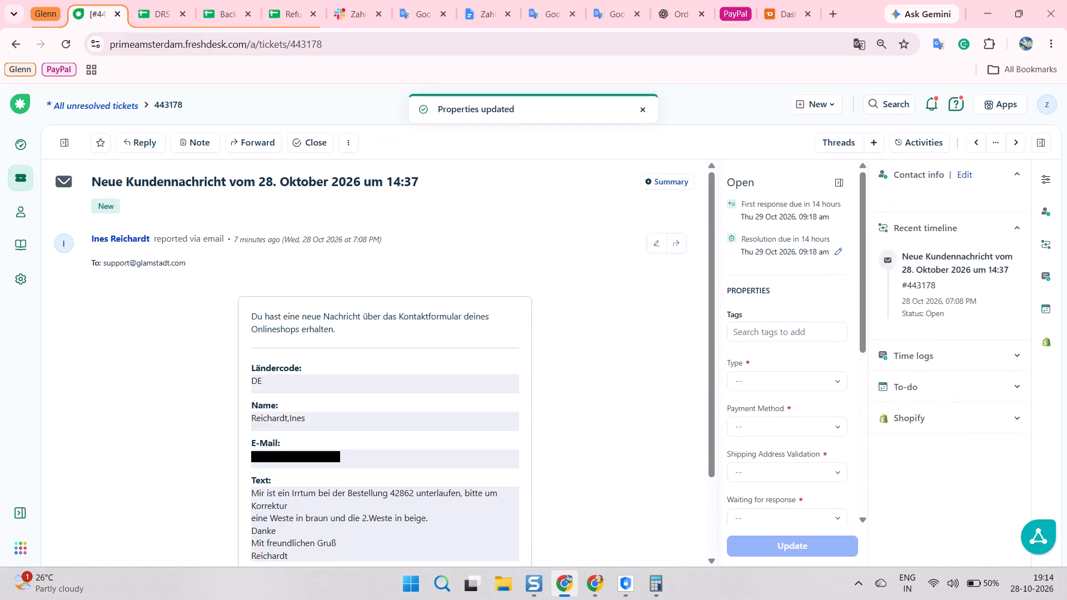
pyautogui.scroll(-7, 400, 300)
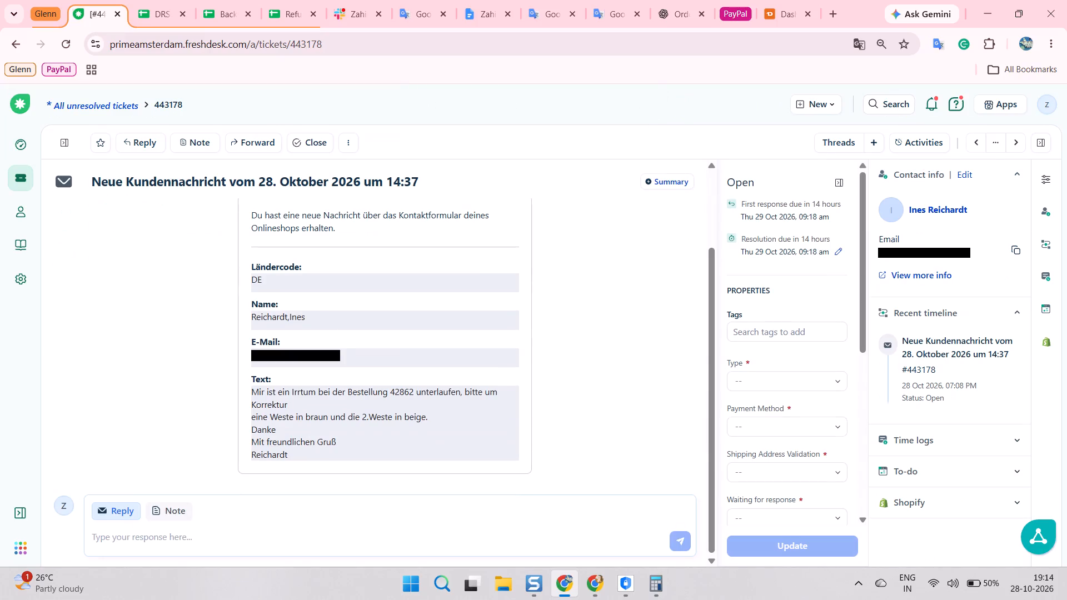
pyautogui.click(410, 306)
pyautogui.rightClick(402, 288)
pyautogui.scroll(-2, 447, 416)
pyautogui.click(498, 502)
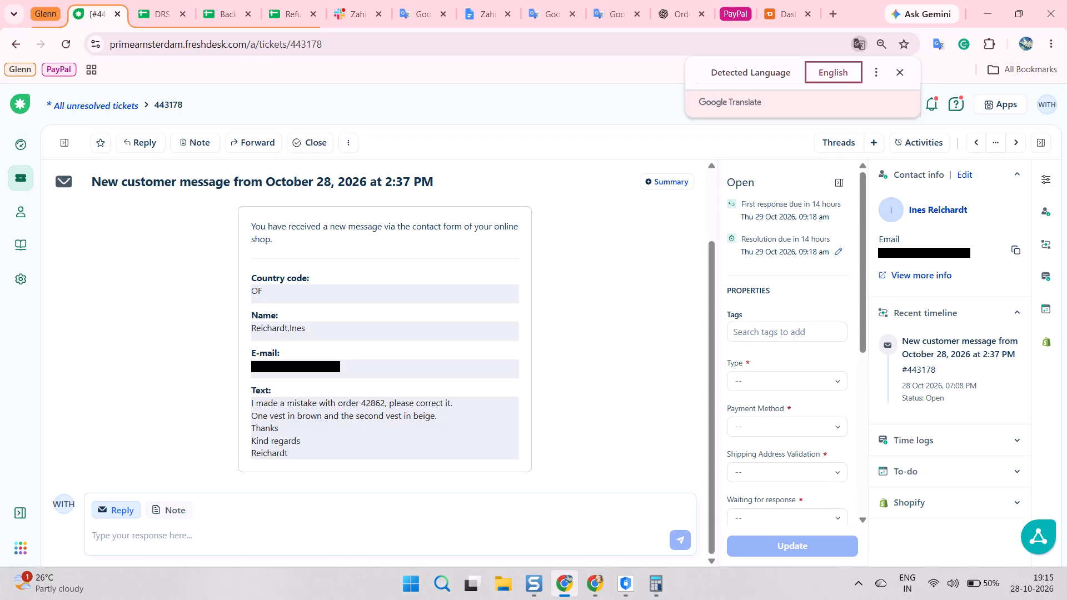
pyautogui.click(752, 81)
pyautogui.scroll(2, 742, 266)
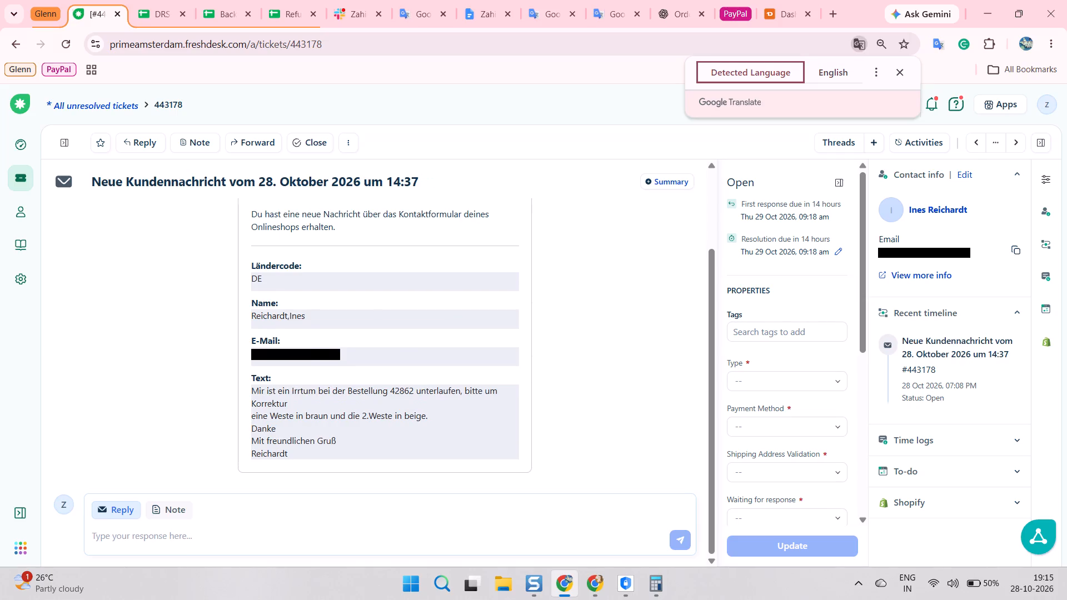
# Switch to the Shopify browser window and load the Glamstadt store admin in place of the Rose Malibu orders page.
pyautogui.scroll(2, 960, 297)
pyautogui.click(1017, 250)
pyautogui.scroll(8, 960, 283)
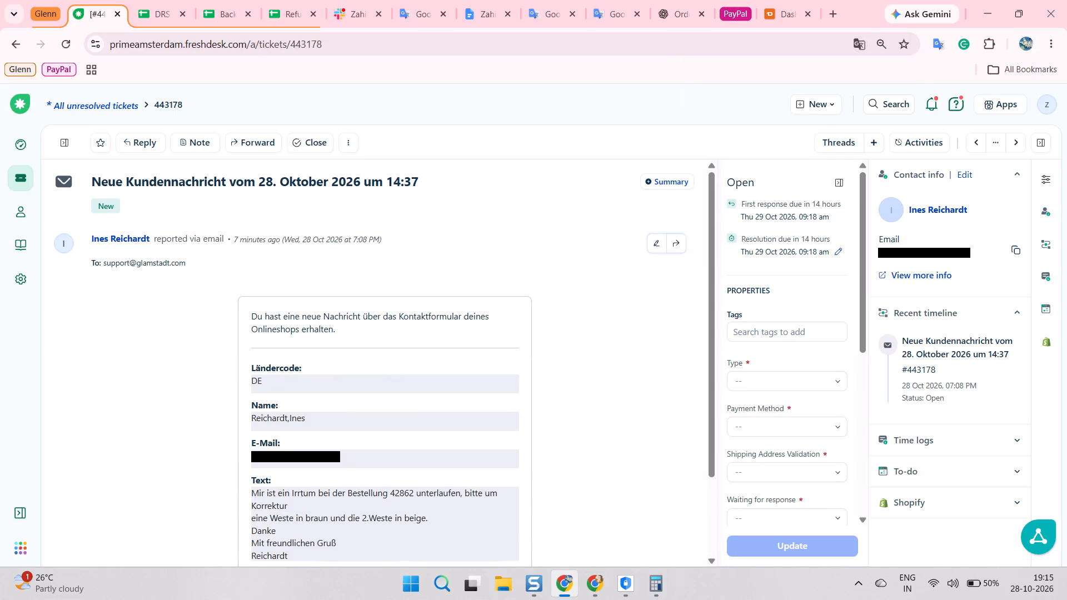
pyautogui.click(400, 342)
pyautogui.scroll(3, 400, 327)
pyautogui.hotkey('alt', 'Tab')
pyautogui.scroll(2, 253, 0)
pyautogui.click(269, 0)
pyautogui.click(359, 0)
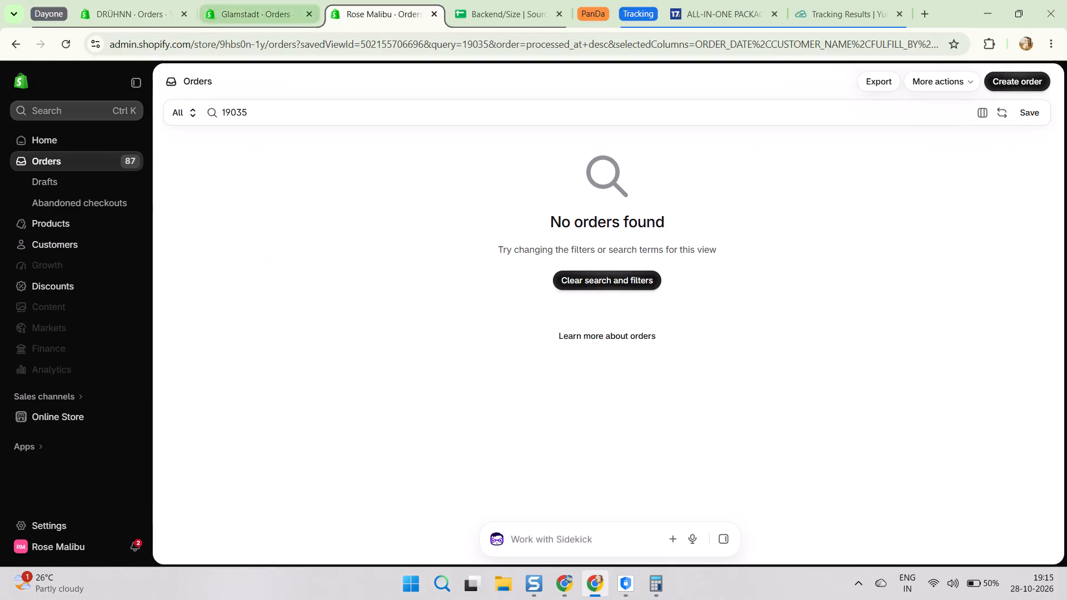
pyautogui.scroll(3, 332, 41)
pyautogui.click(343, 43)
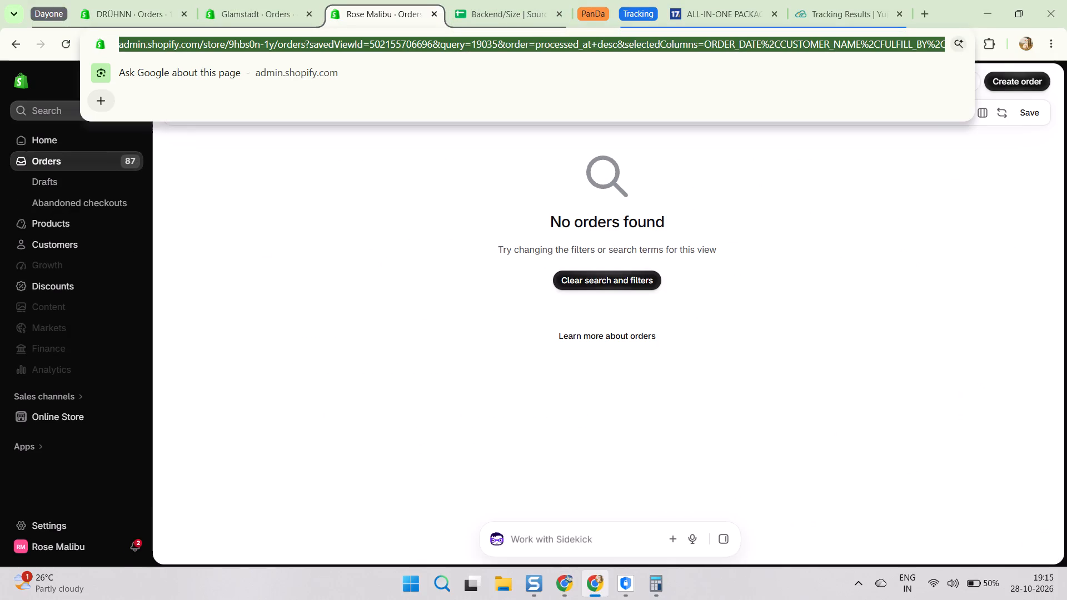
pyautogui.hotkey('alt', 'Tab')
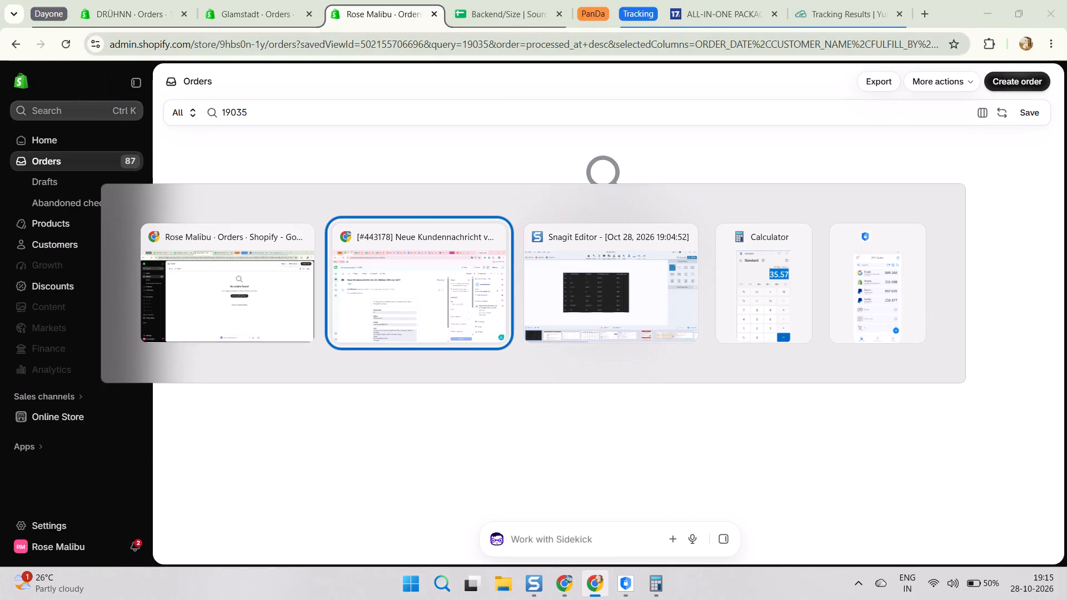
pyautogui.click(570, 584)
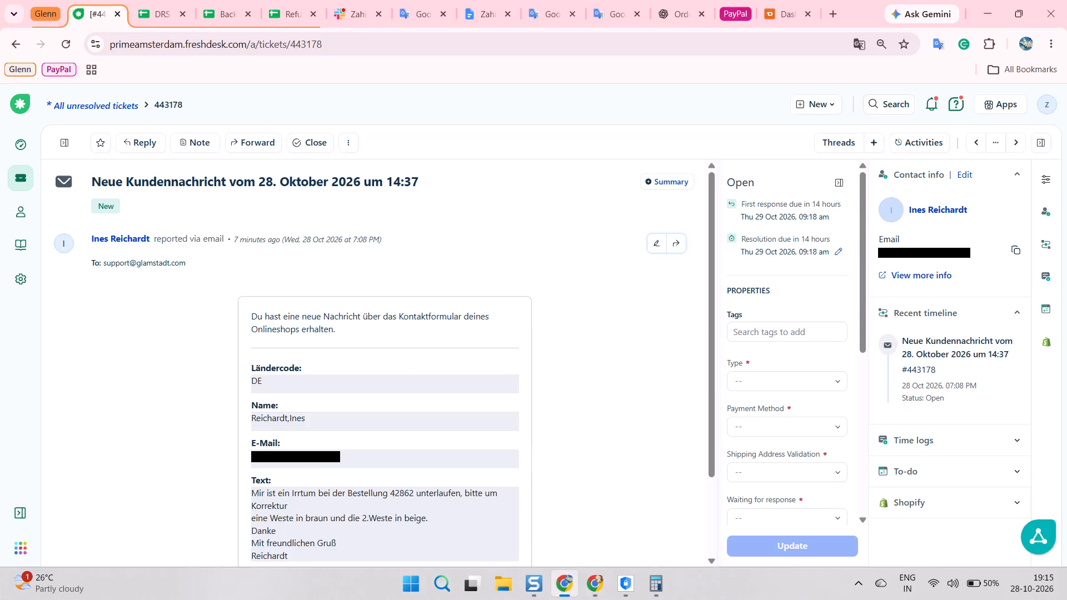
pyautogui.click(599, 586)
pyautogui.click(570, 584)
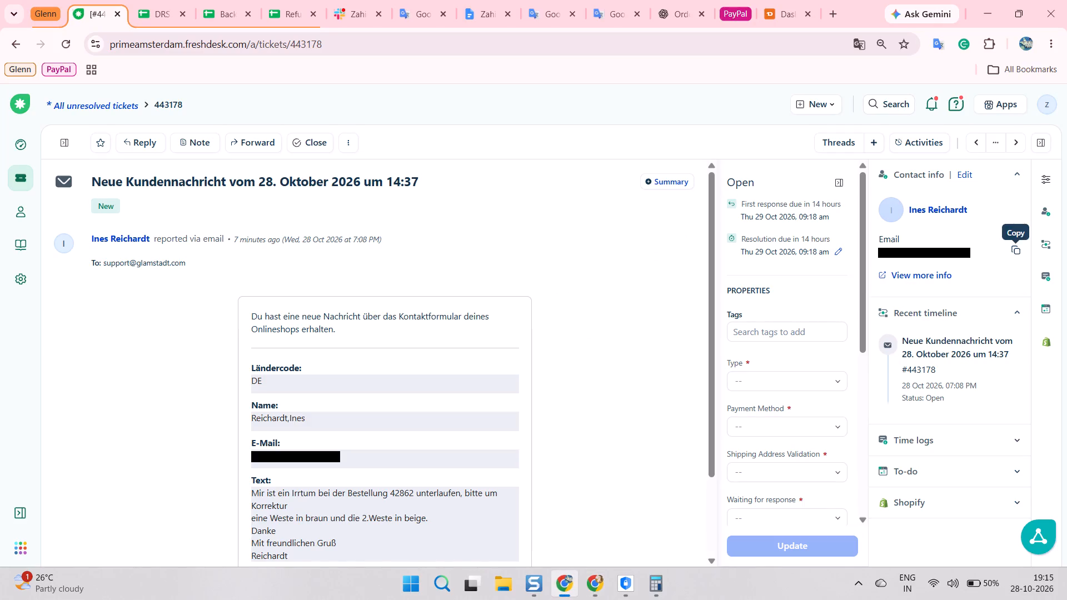
pyautogui.click(1016, 246)
pyautogui.click(597, 588)
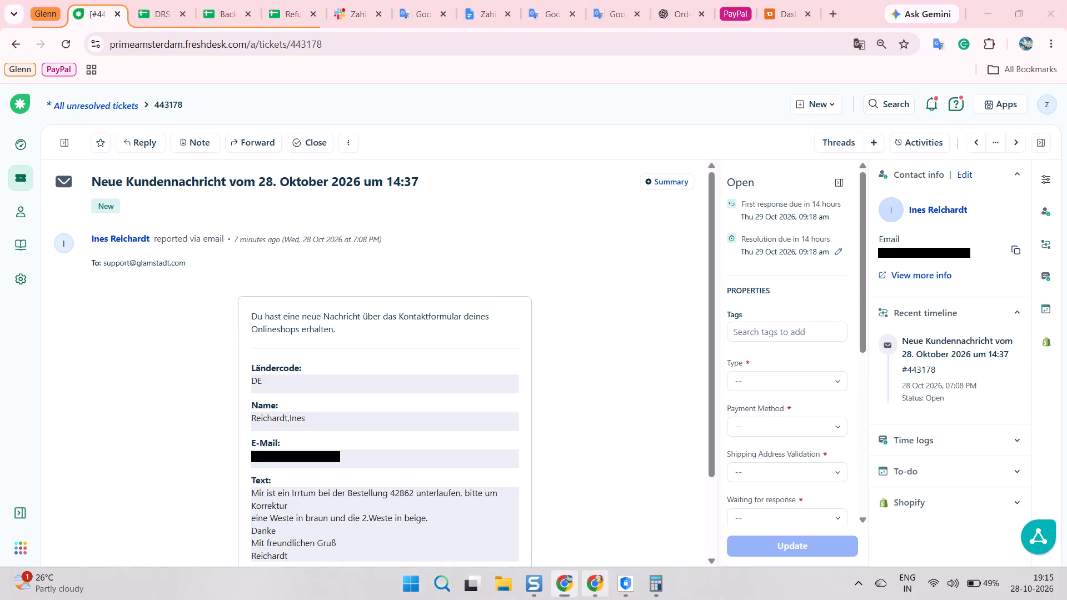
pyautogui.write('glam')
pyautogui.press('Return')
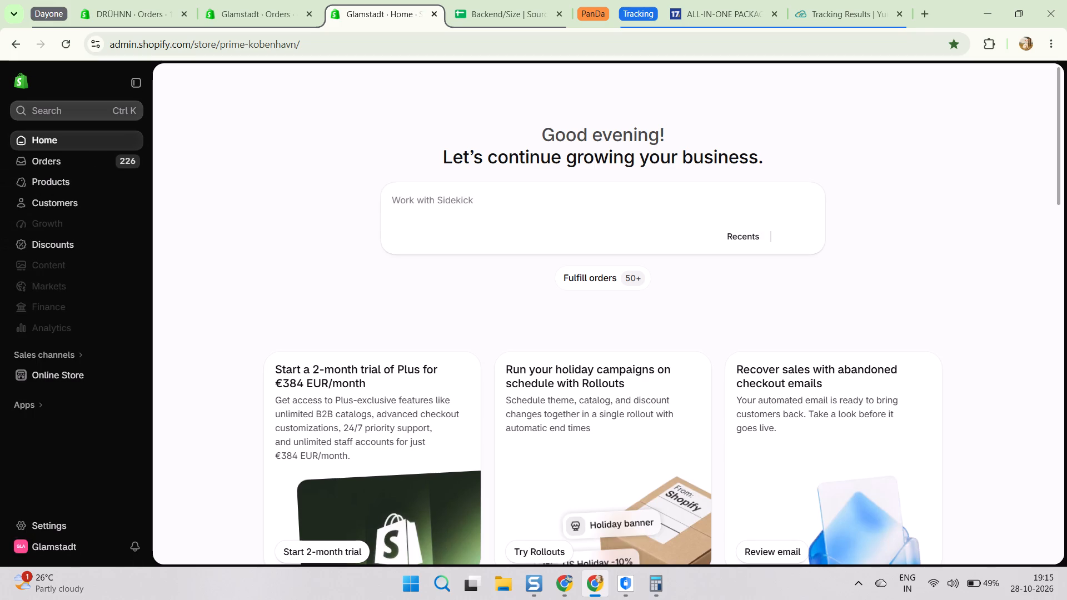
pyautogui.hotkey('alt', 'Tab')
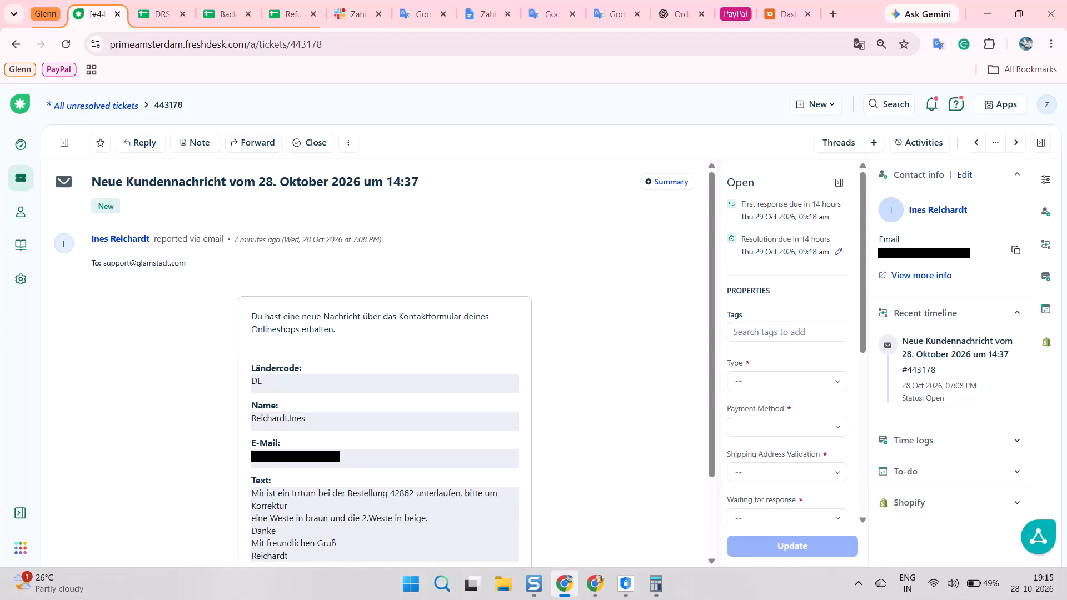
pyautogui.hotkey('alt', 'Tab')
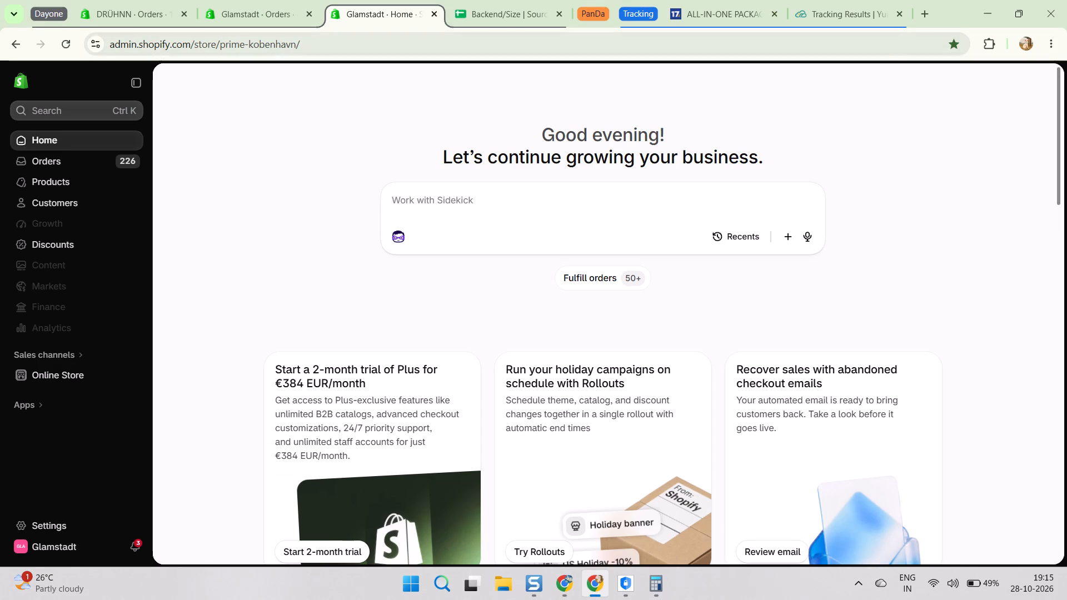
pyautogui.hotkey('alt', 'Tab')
pyautogui.click(1019, 250)
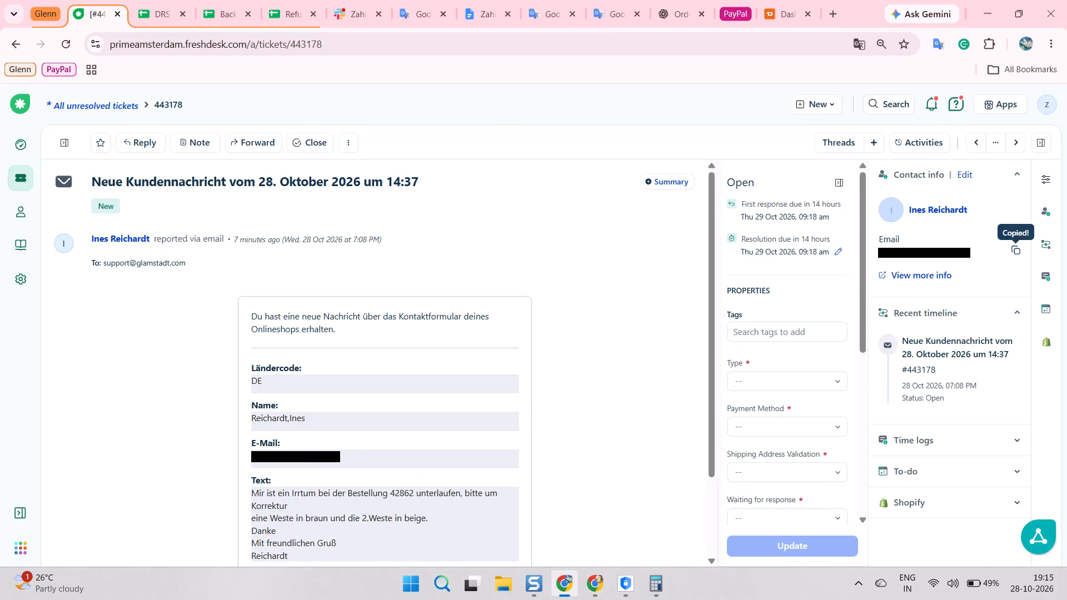
pyautogui.scroll(1, 478, 258)
pyautogui.scroll(-2, 467, 259)
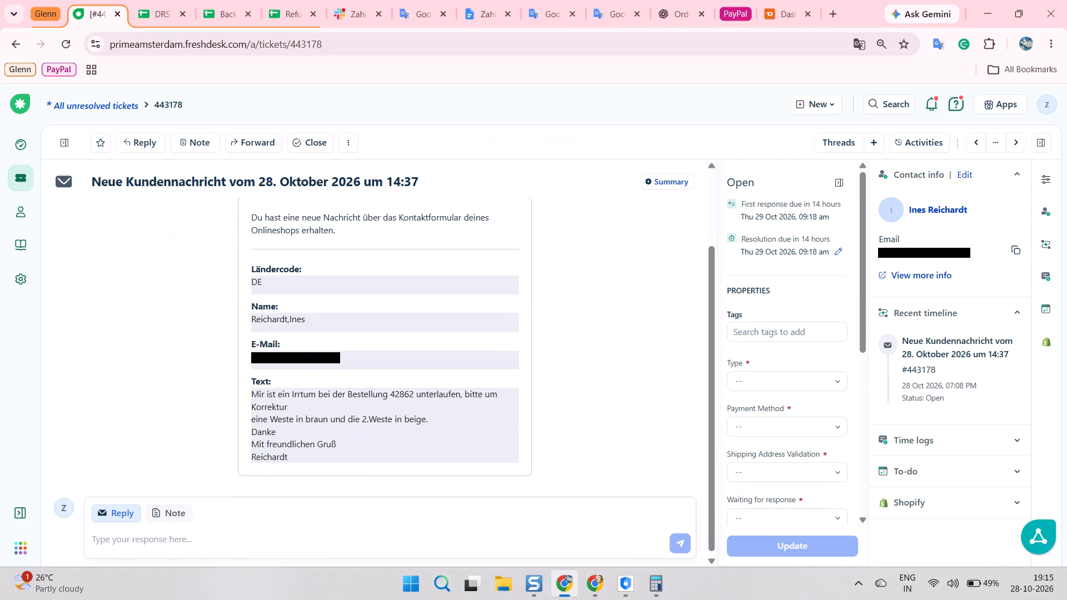
pyautogui.scroll(2, 467, 259)
pyautogui.hotkey('alt', 'Tab')
pyautogui.scroll(5, 350, 199)
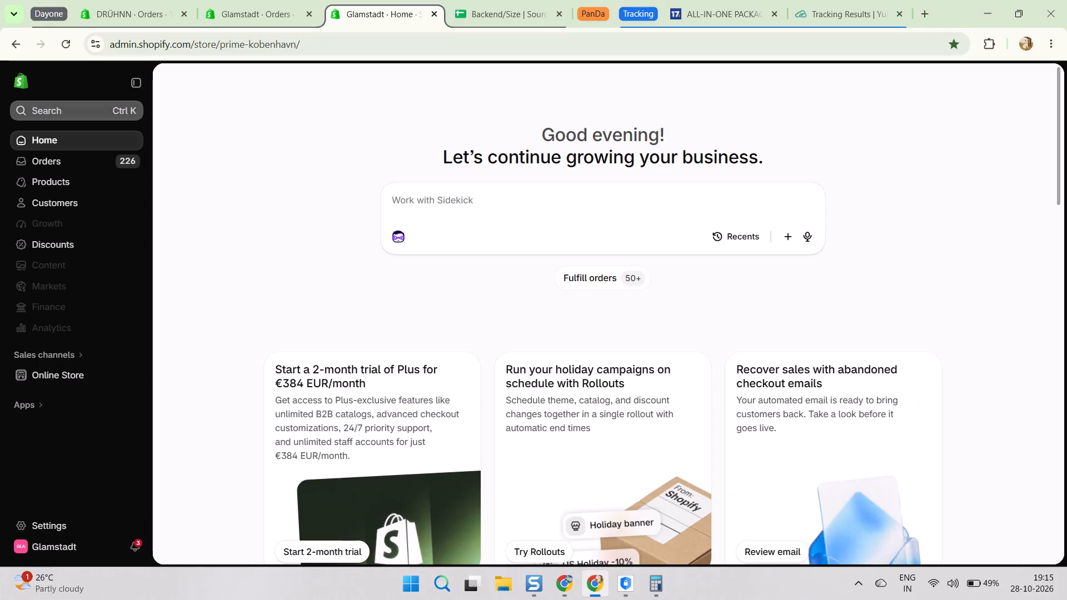
pyautogui.click(81, 109)
pyautogui.hotkey('ctrl', 'v')
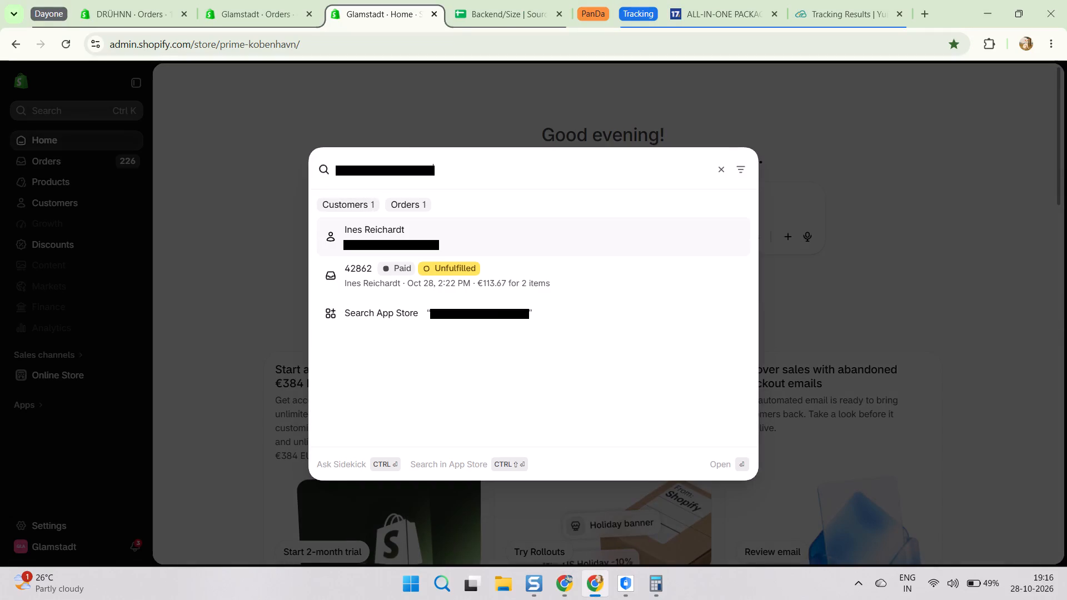
pyautogui.click(352, 264)
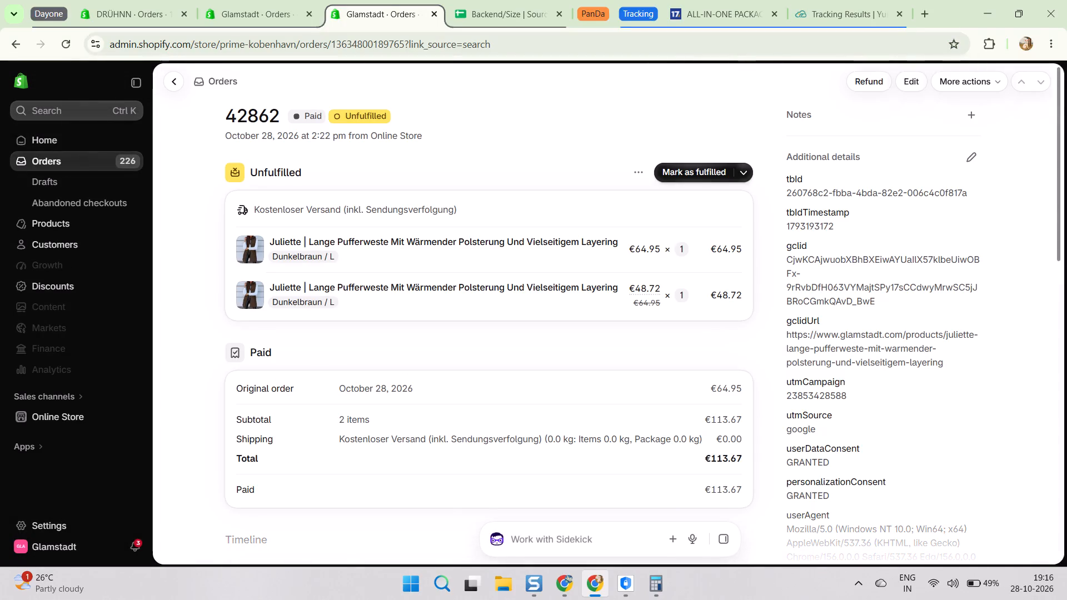
pyautogui.hotkey('ctrl', 'f')
pyautogui.hotkey('ctrl', 'v')
pyautogui.scroll(7, 725, 163)
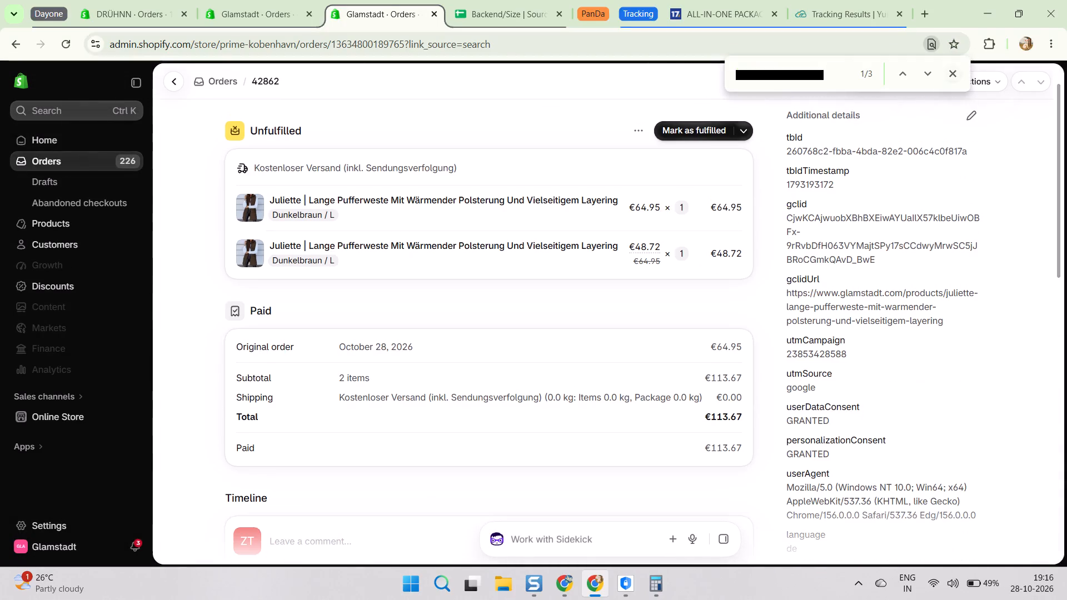
pyautogui.click(955, 73)
pyautogui.scroll(18, 725, 183)
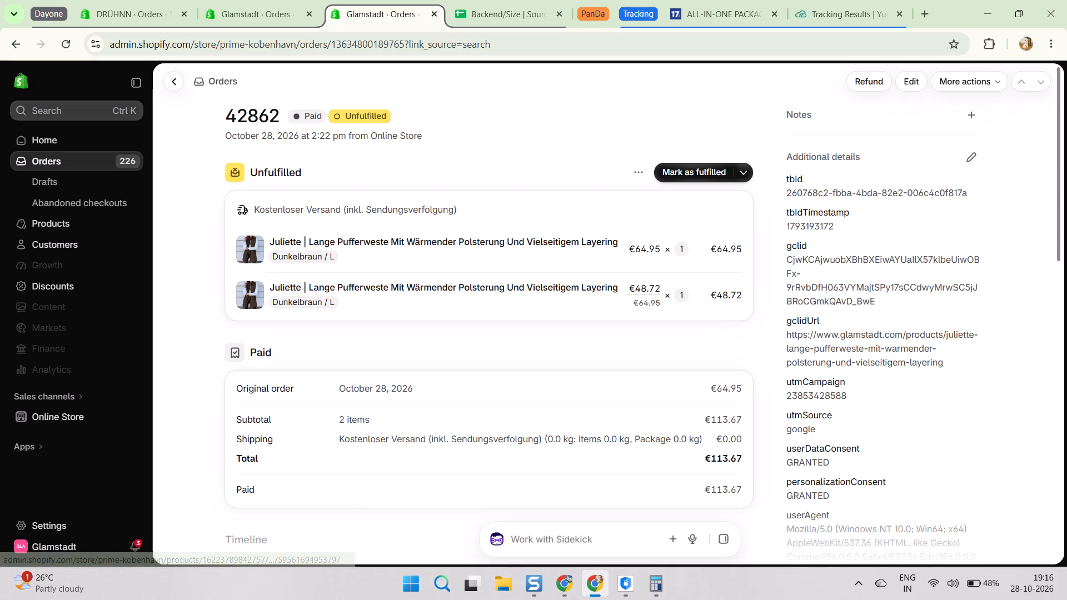
pyautogui.scroll(5, 547, 228)
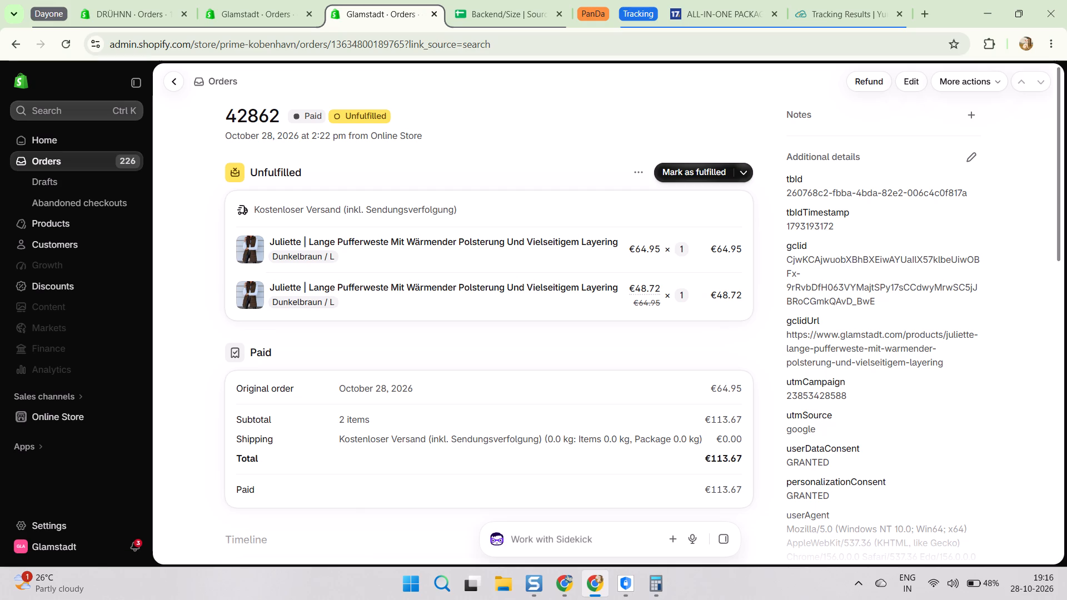
pyautogui.scroll(3, 542, 209)
pyautogui.click(510, 173)
pyautogui.hotkey('alt', 'Tab')
pyautogui.scroll(-2, 432, 296)
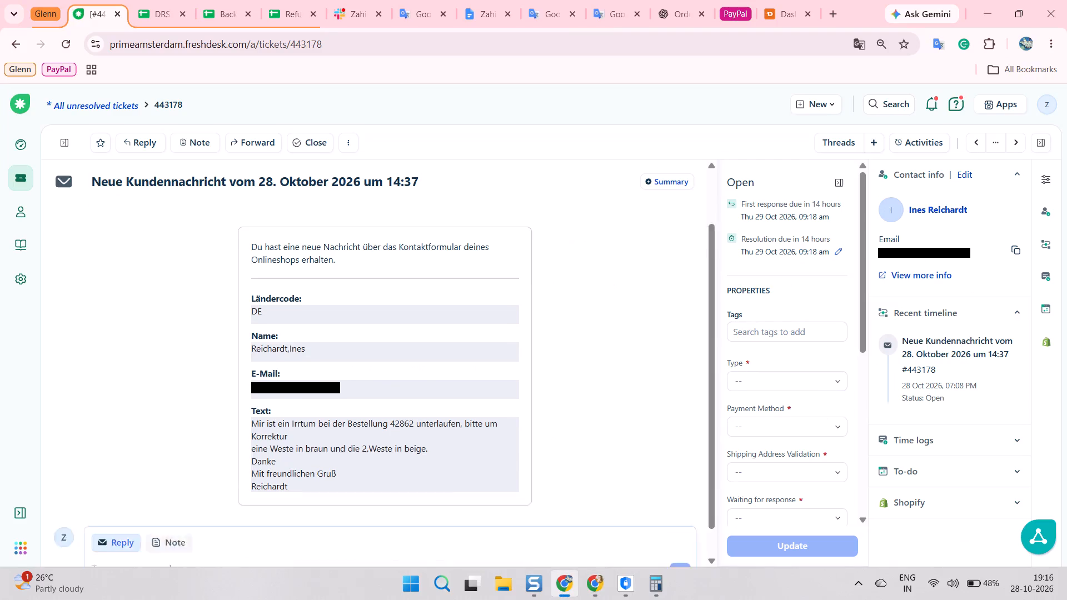
pyautogui.scroll(-7, 436, 291)
pyautogui.click(447, 283)
pyautogui.click(497, 374)
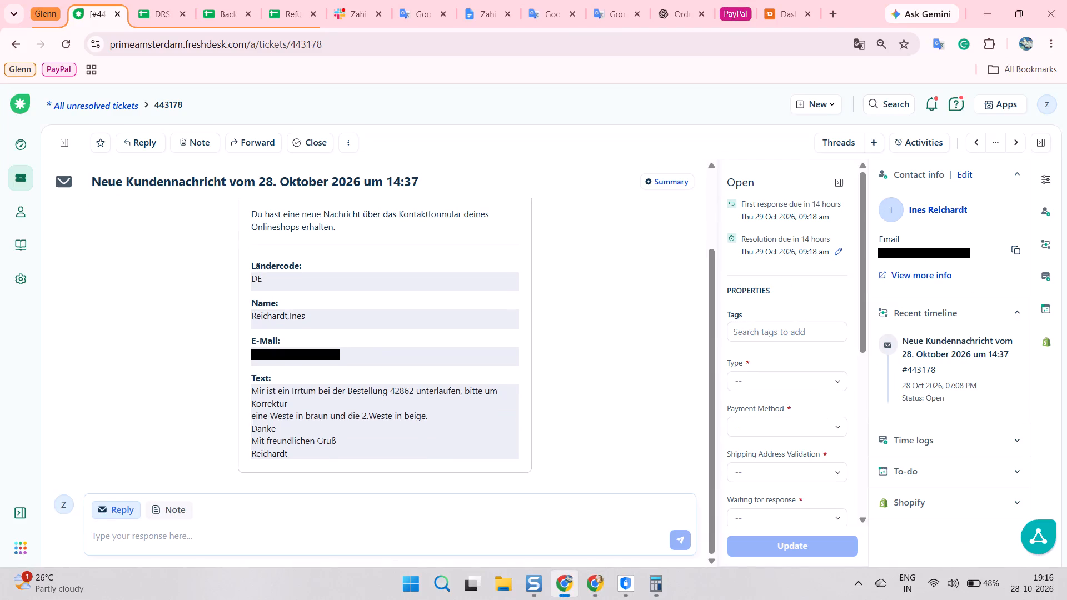
pyautogui.click(491, 356)
pyautogui.click(487, 352)
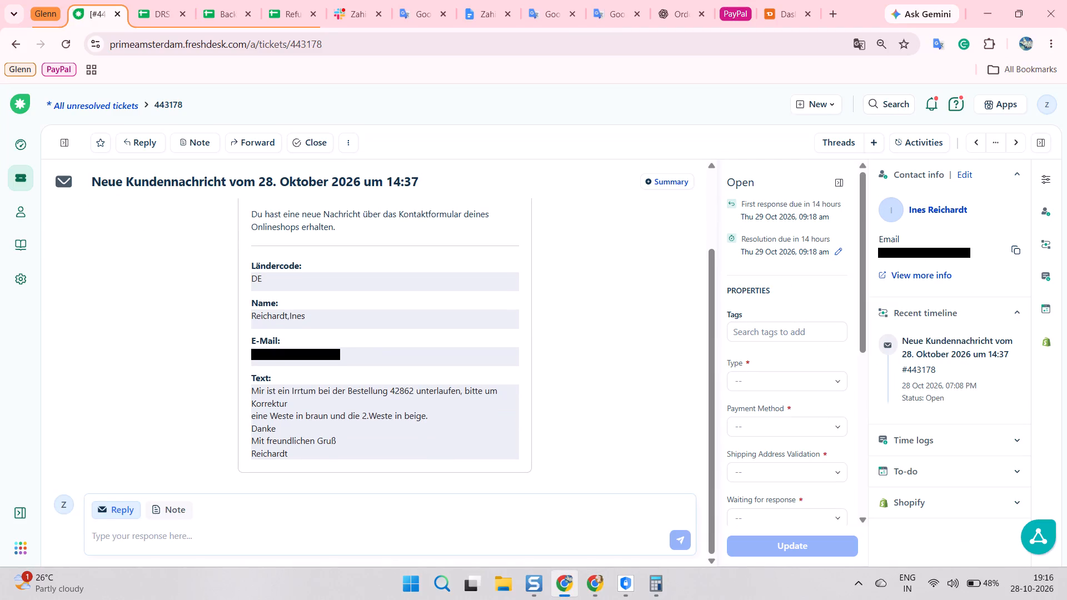
pyautogui.click(480, 348)
pyautogui.click(445, 369)
pyautogui.hotkey('alt', 'Tab')
pyautogui.scroll(3, 378, 334)
pyautogui.click(478, 140)
# Translate the ticket #443178 page into English to reread the correction request, and restore its original language.
pyautogui.hotkey('alt', 'Tab')
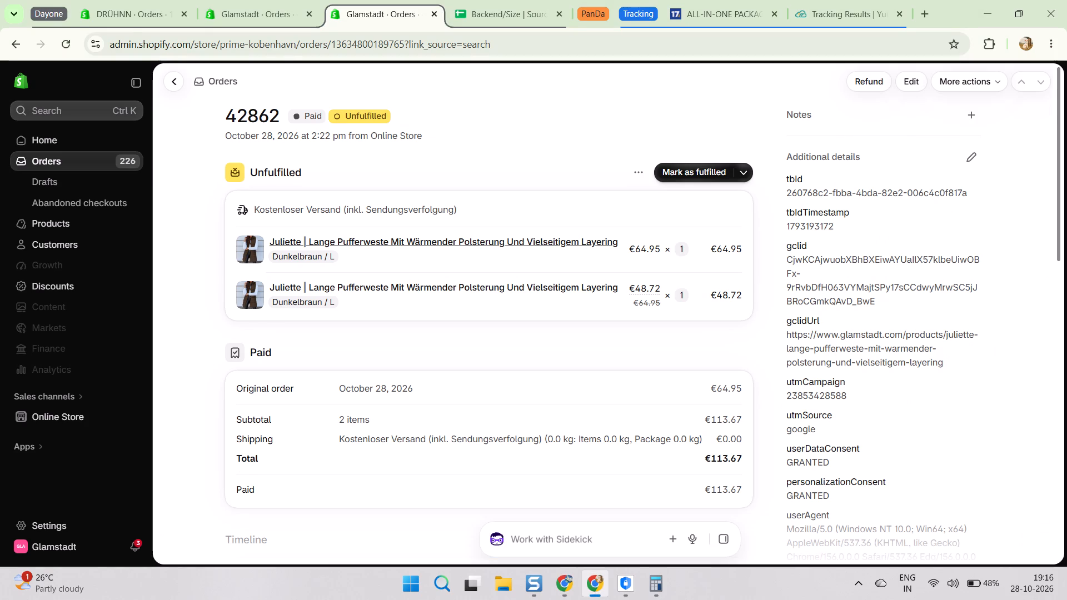
pyautogui.rightClick(422, 294)
pyautogui.scroll(-3, 457, 383)
pyautogui.click(501, 495)
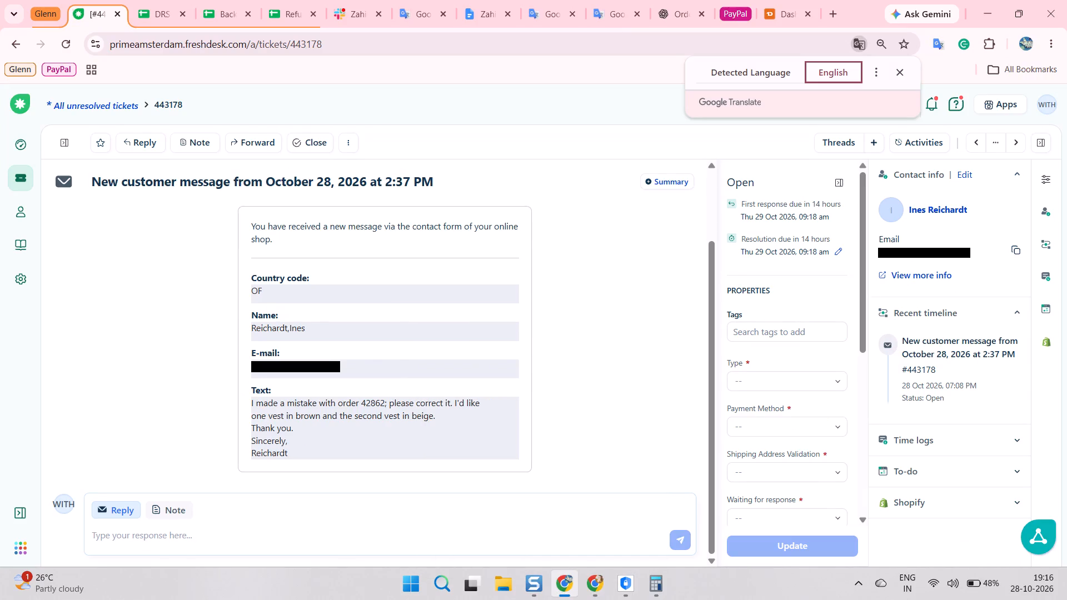
pyautogui.click(759, 74)
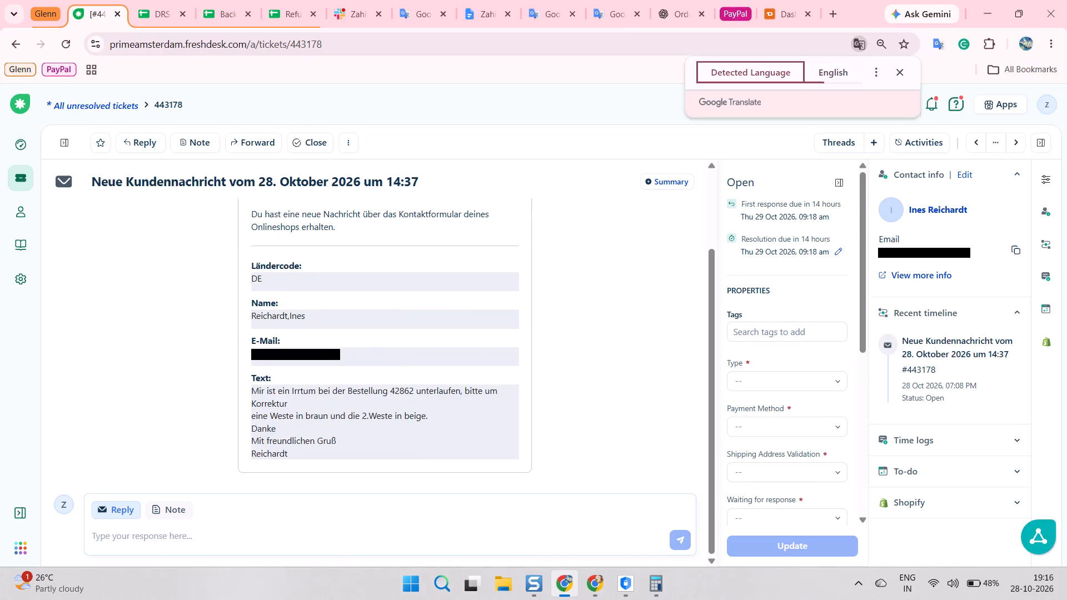
pyautogui.hotkey('alt', 'Tab')
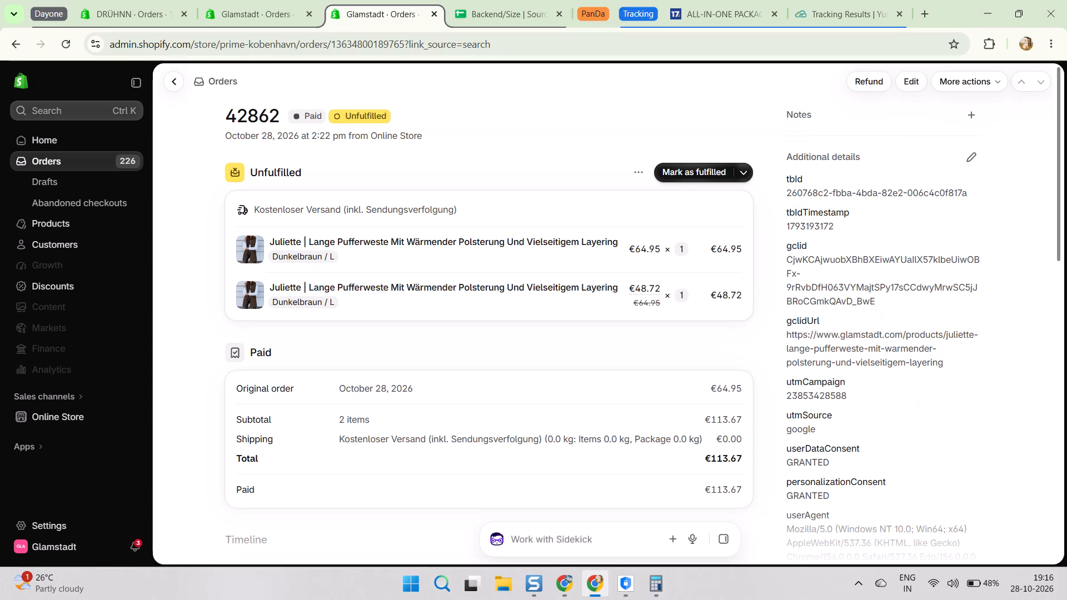
pyautogui.click(486, 188)
pyautogui.tripleClick(621, 233)
pyautogui.hotkey('ctrl', 'c')
pyautogui.hotkey('ctrl', 'c')
pyautogui.hotkey('ctrl', 'c')
pyautogui.click(910, 85)
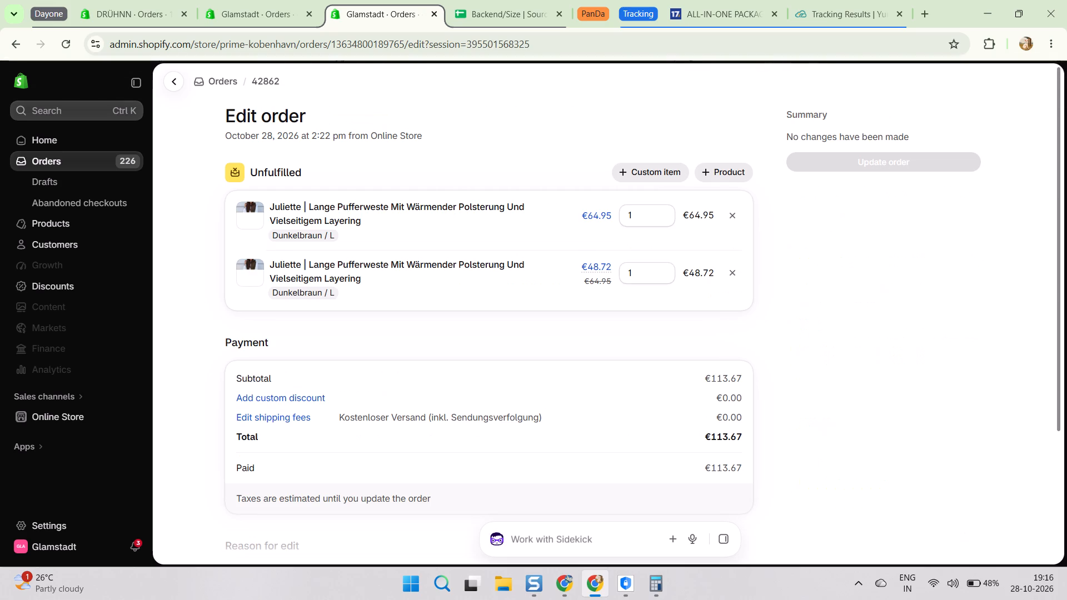
pyautogui.scroll(-1, 485, 231)
pyautogui.scroll(6, 705, 141)
# Search the products that can be added for the copied Juliette vest title and look through its colour and size variants.
pyautogui.click(715, 176)
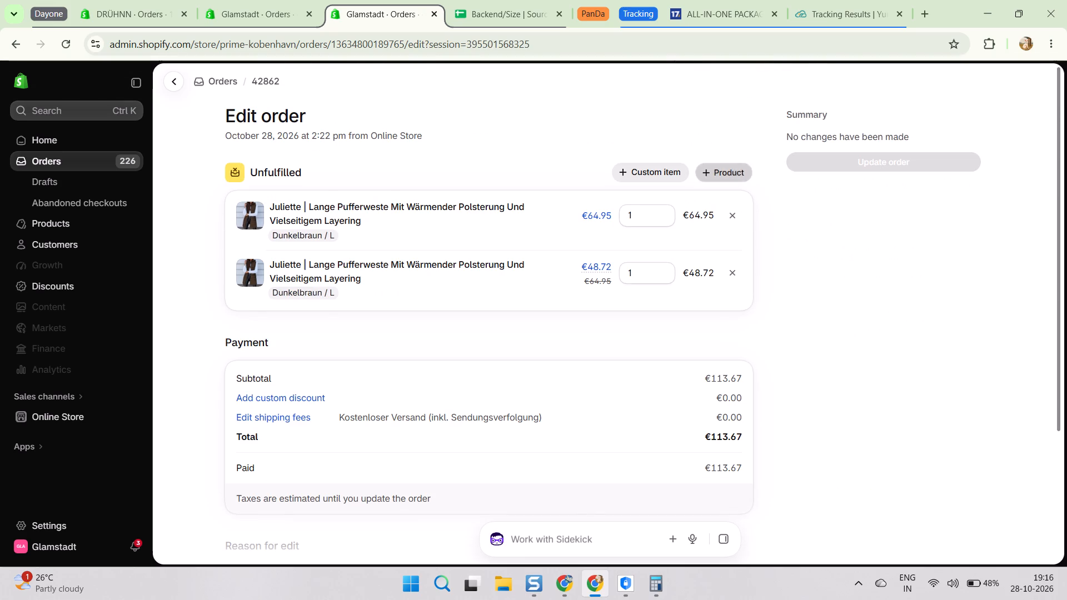
pyautogui.hotkey('ctrl', 'v')
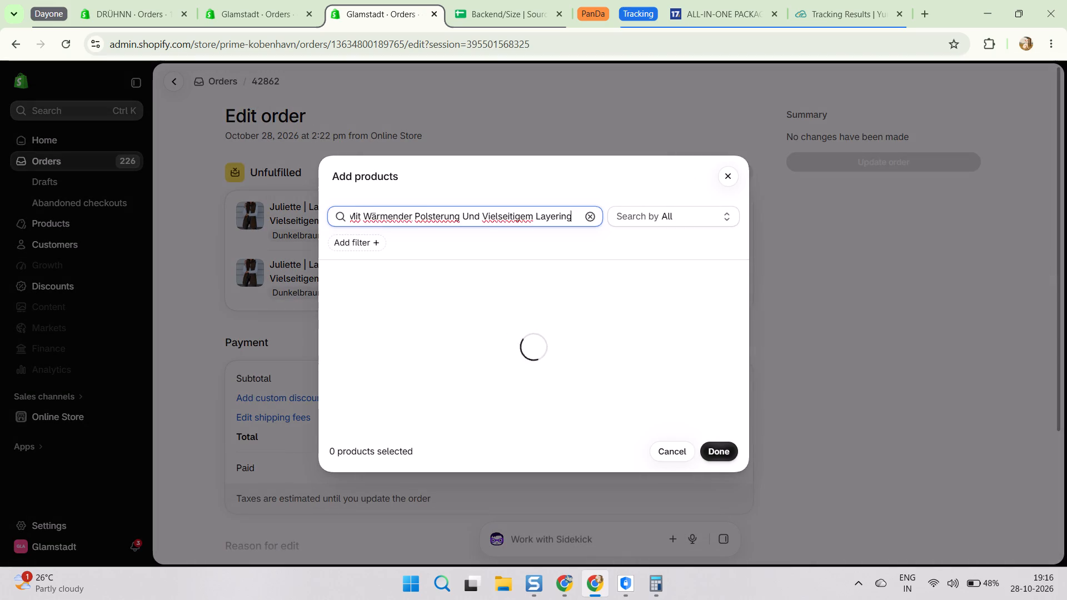
pyautogui.scroll(-1, 417, 357)
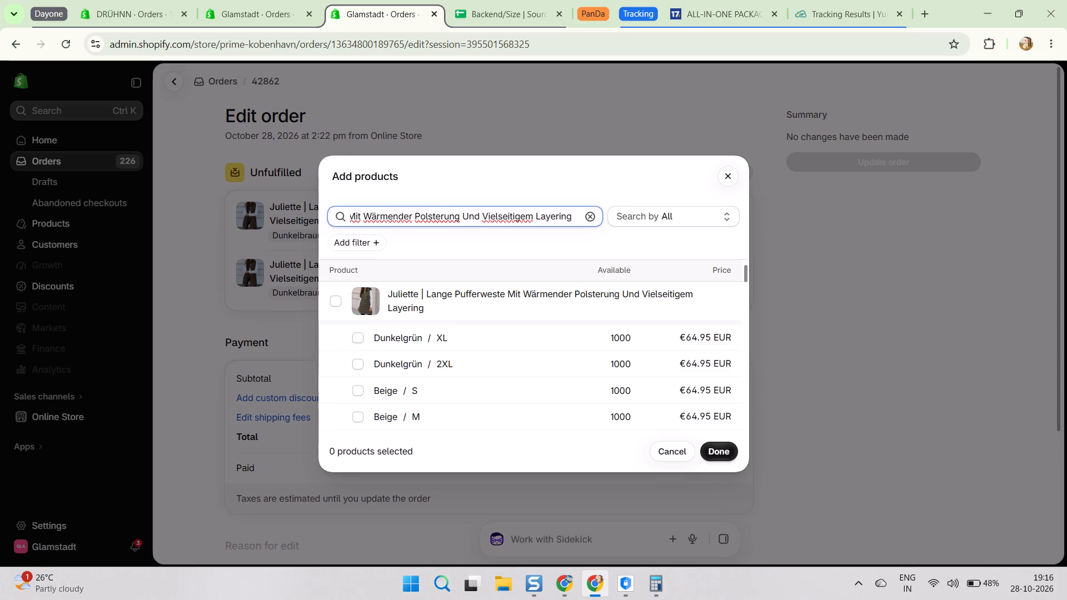
pyautogui.scroll(-2, 425, 349)
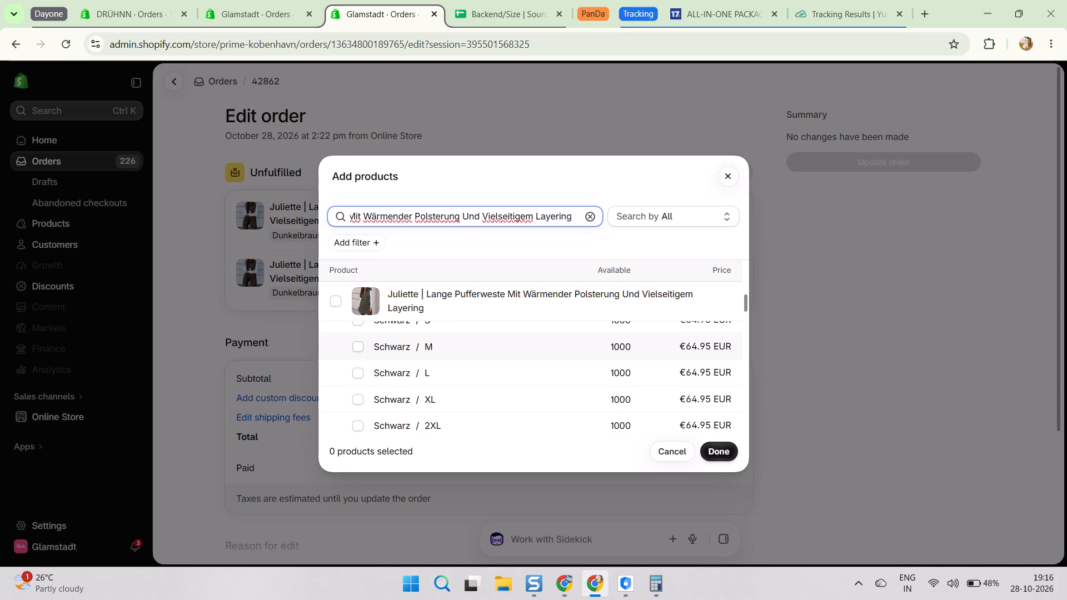
pyautogui.scroll(-3, 414, 348)
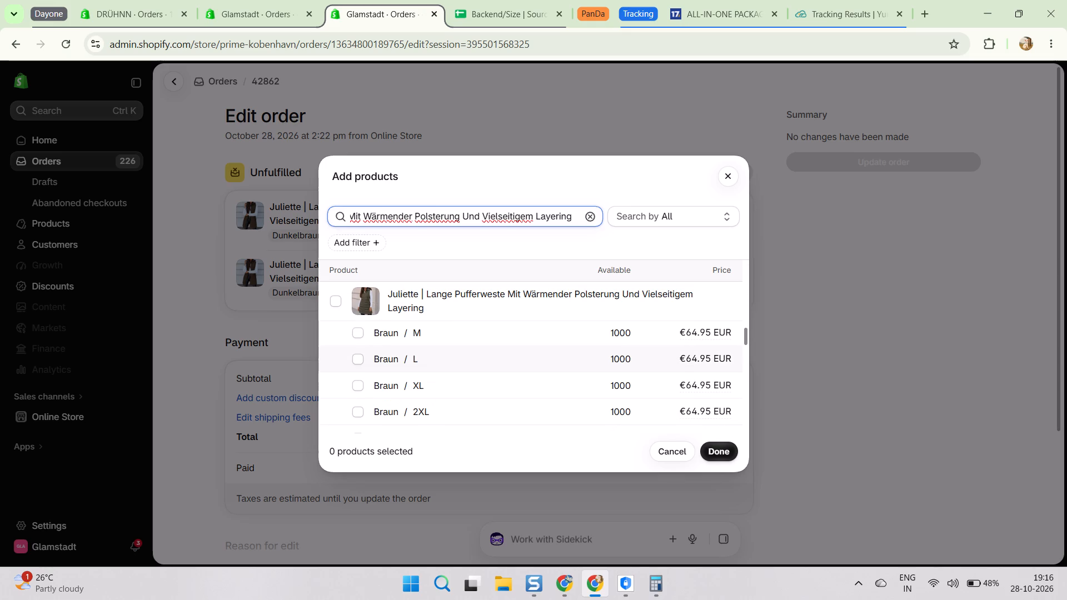
pyautogui.click(238, 326)
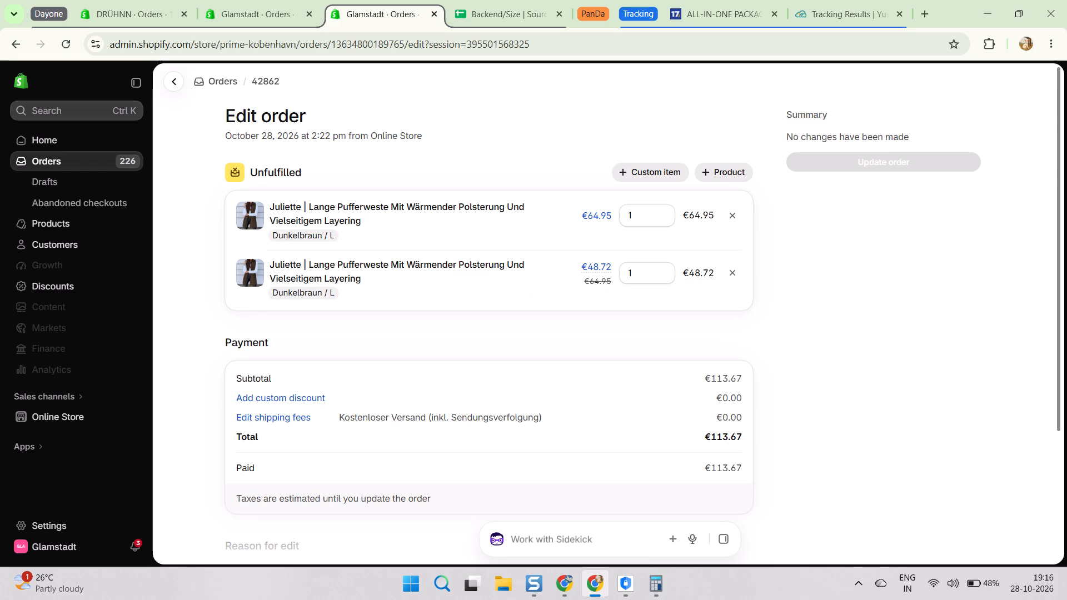
# Search the products to add for the copied Juliette vest title and select its Braun / L variant.
pyautogui.click(715, 172)
pyautogui.hotkey('ctrl', 'v')
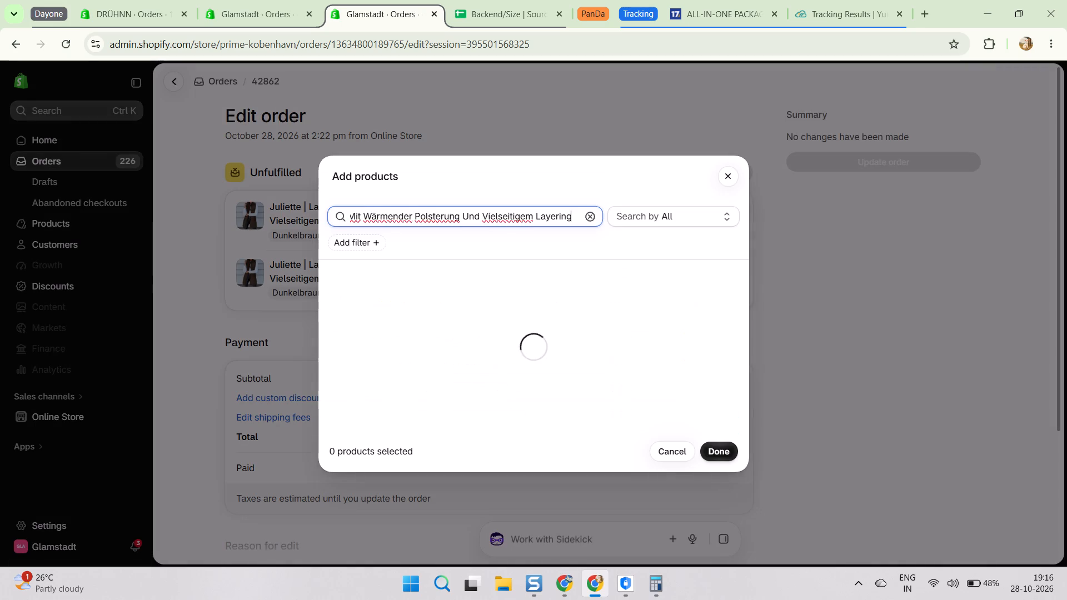
pyautogui.scroll(-1, 489, 322)
pyautogui.scroll(-1, 464, 396)
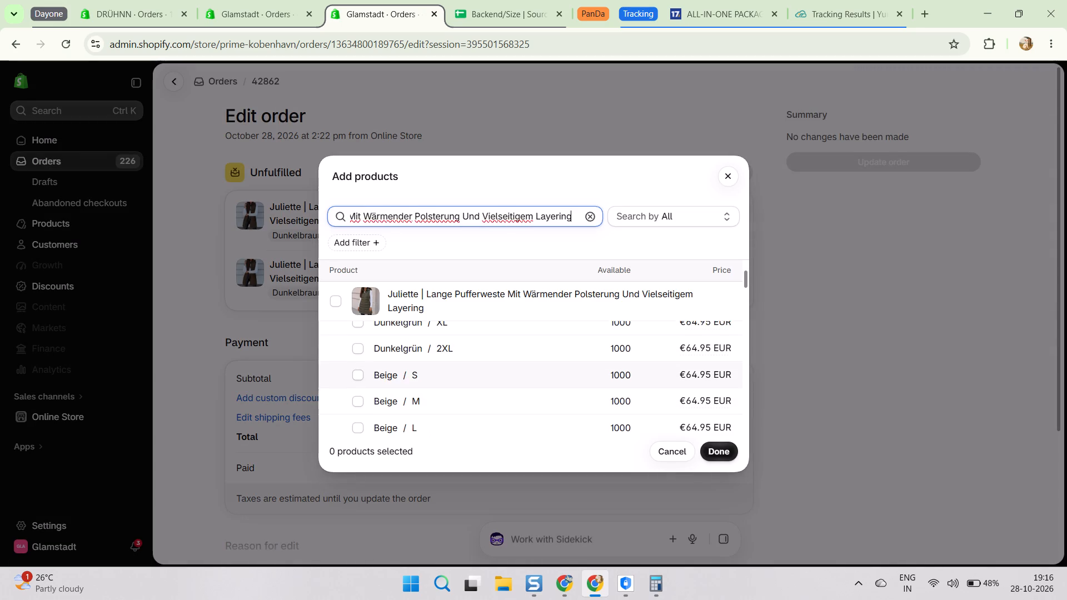
pyautogui.scroll(-5, 457, 378)
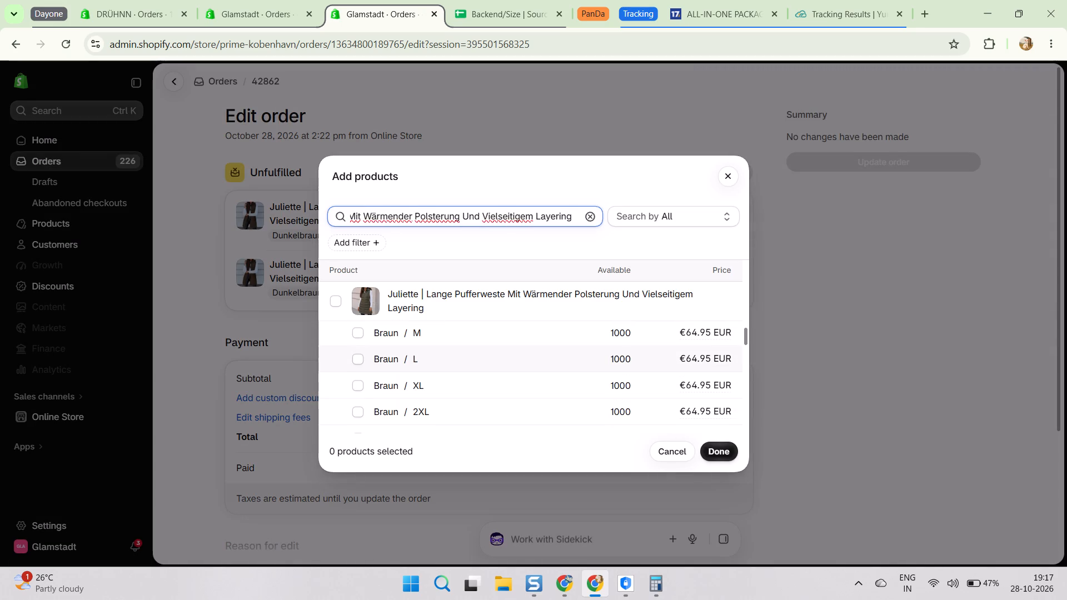
pyautogui.click(361, 361)
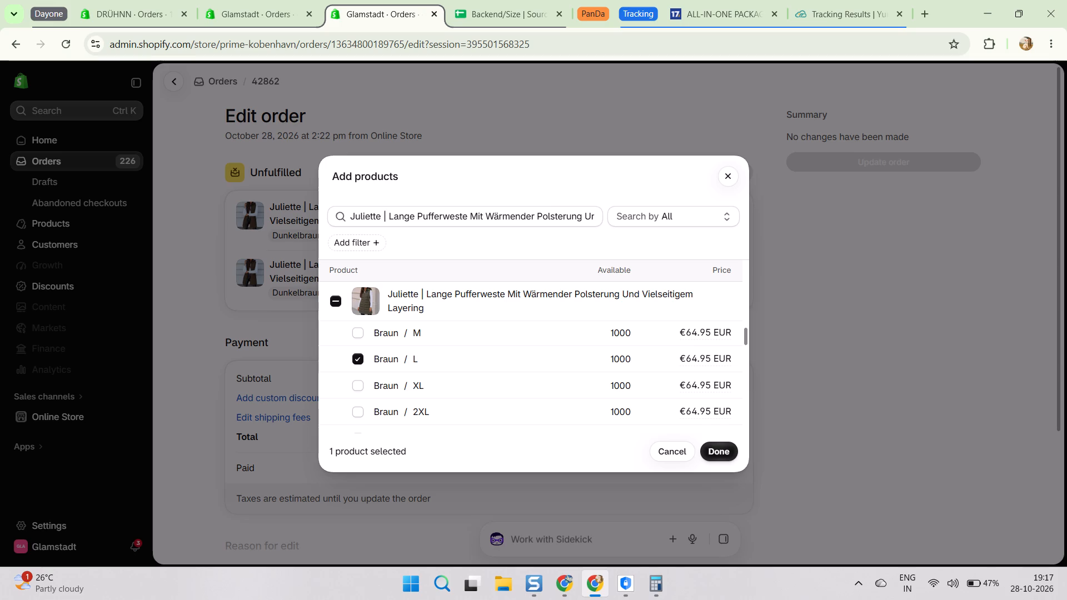
# Look through the Juliette vest's remaining colour variants, loading the full variant list.
pyautogui.scroll(-3, 438, 382)
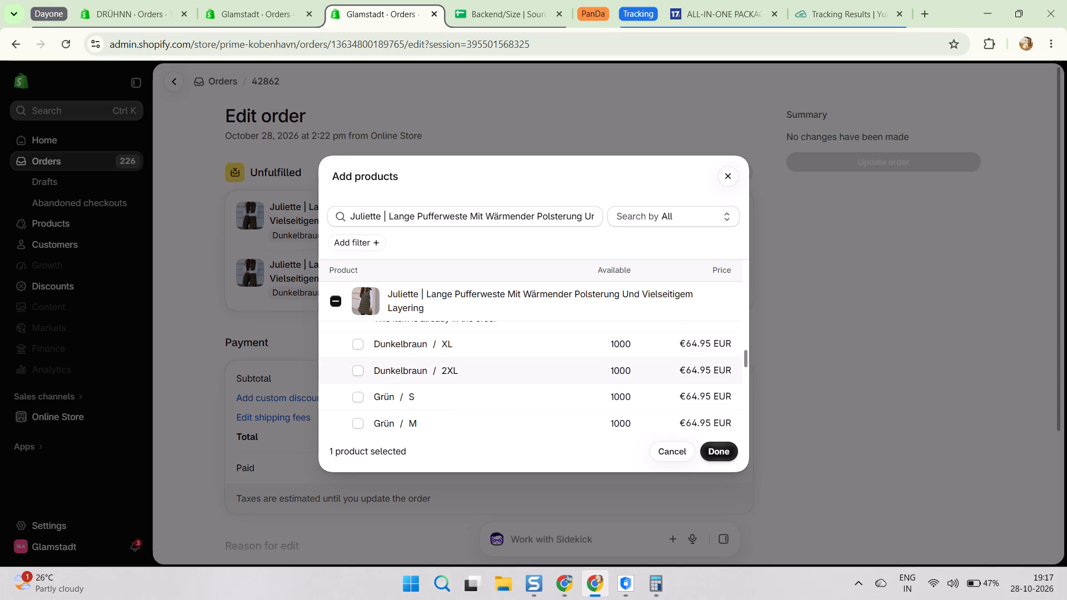
pyautogui.scroll(-6, 431, 372)
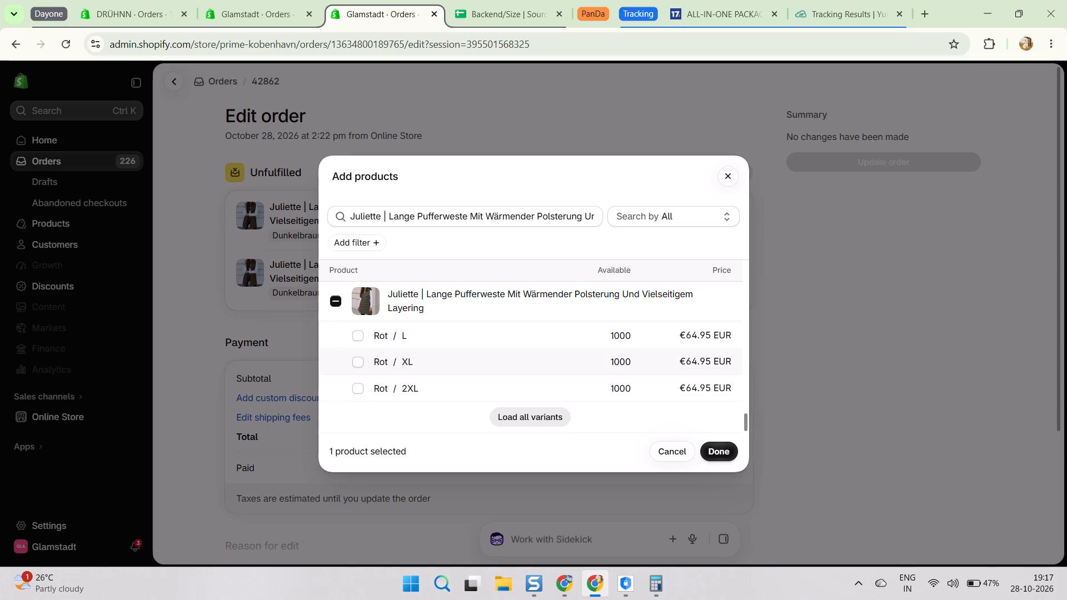
pyautogui.click(541, 418)
pyautogui.scroll(-10, 465, 375)
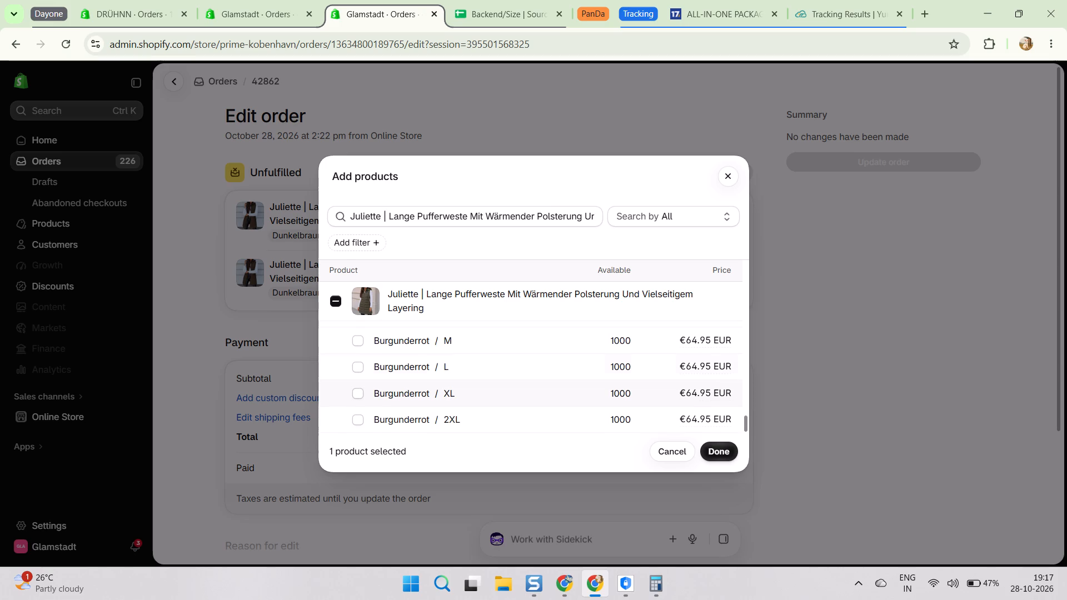
pyautogui.scroll(3, 447, 394)
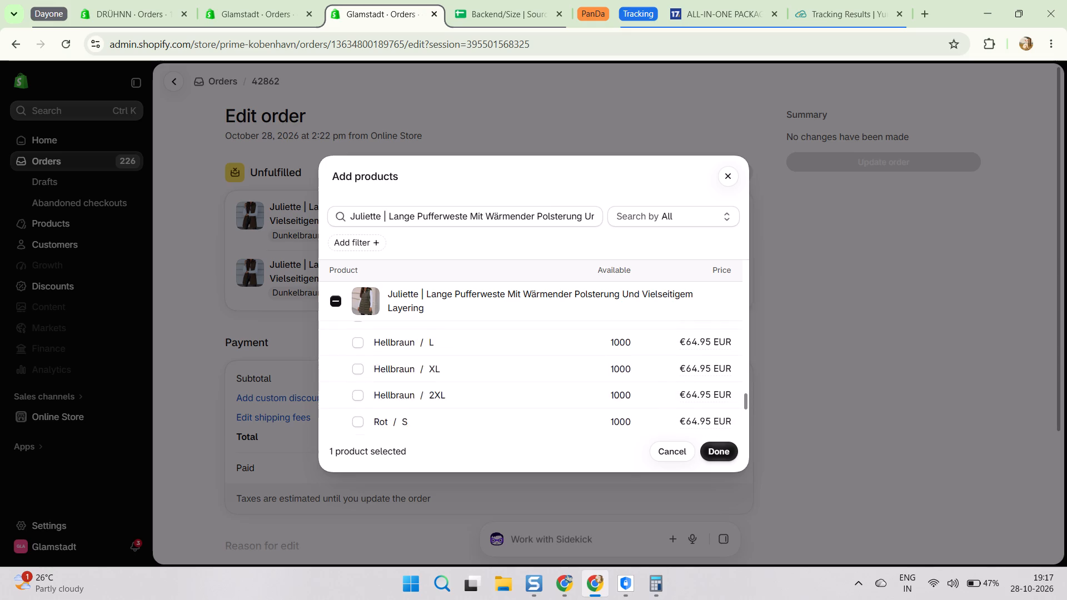
pyautogui.scroll(2, 456, 386)
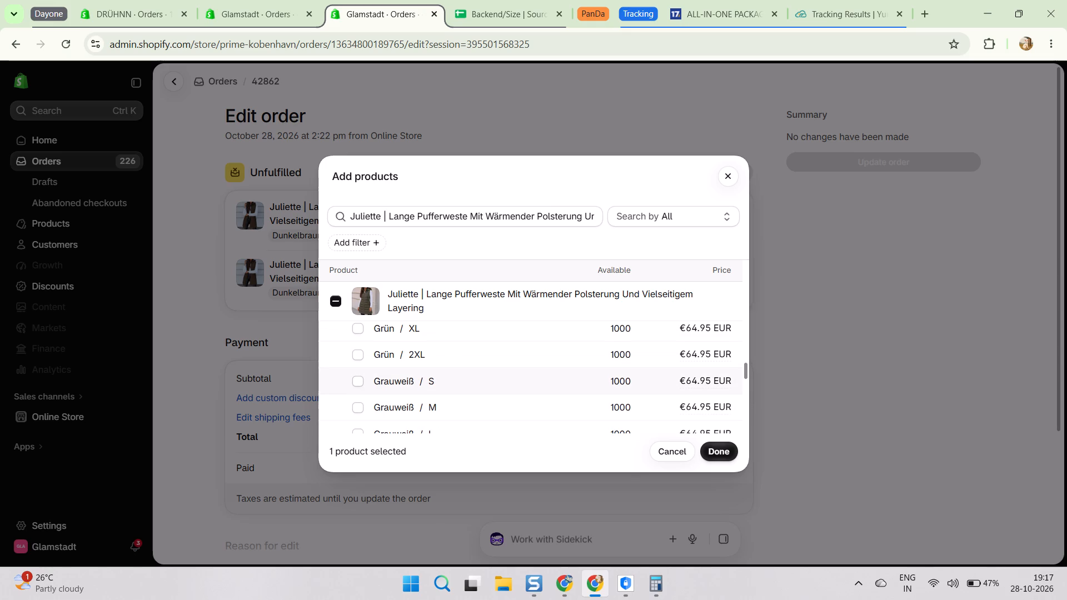
pyautogui.scroll(3, 457, 385)
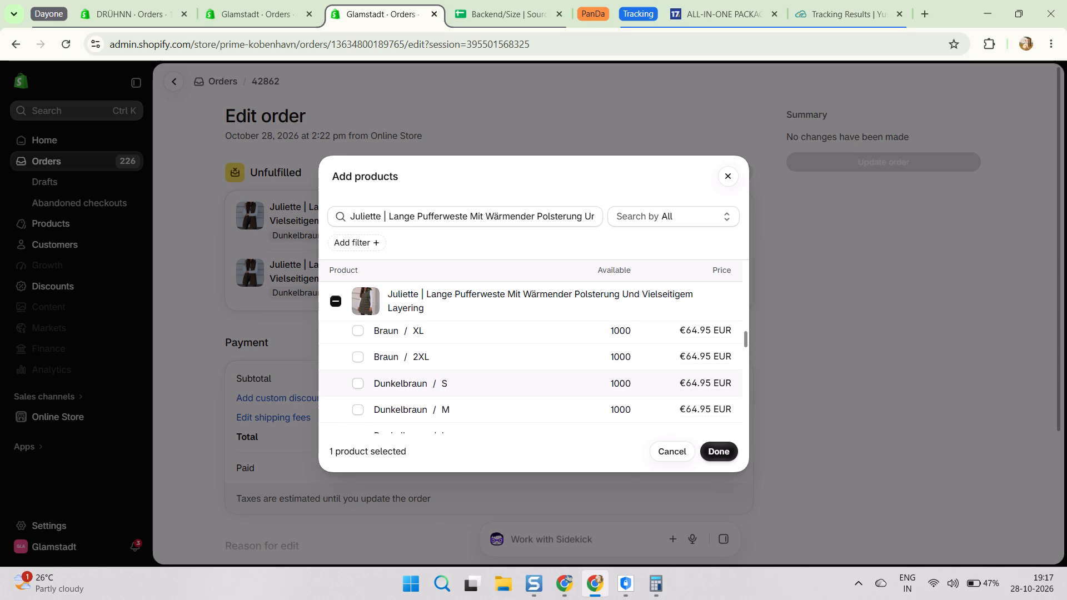
pyautogui.scroll(1, 443, 383)
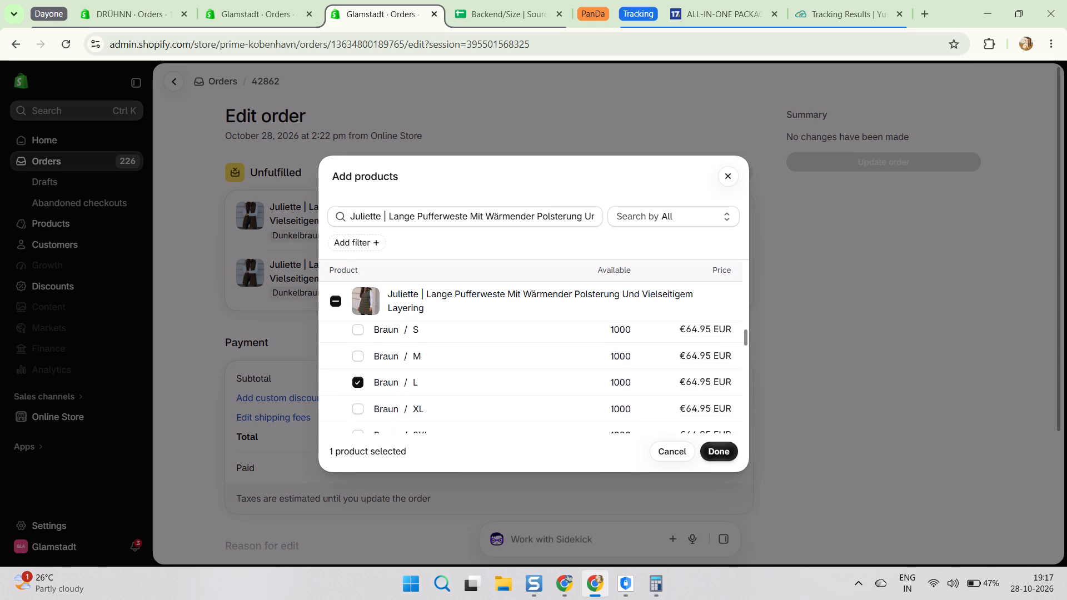
pyautogui.scroll(7, 446, 382)
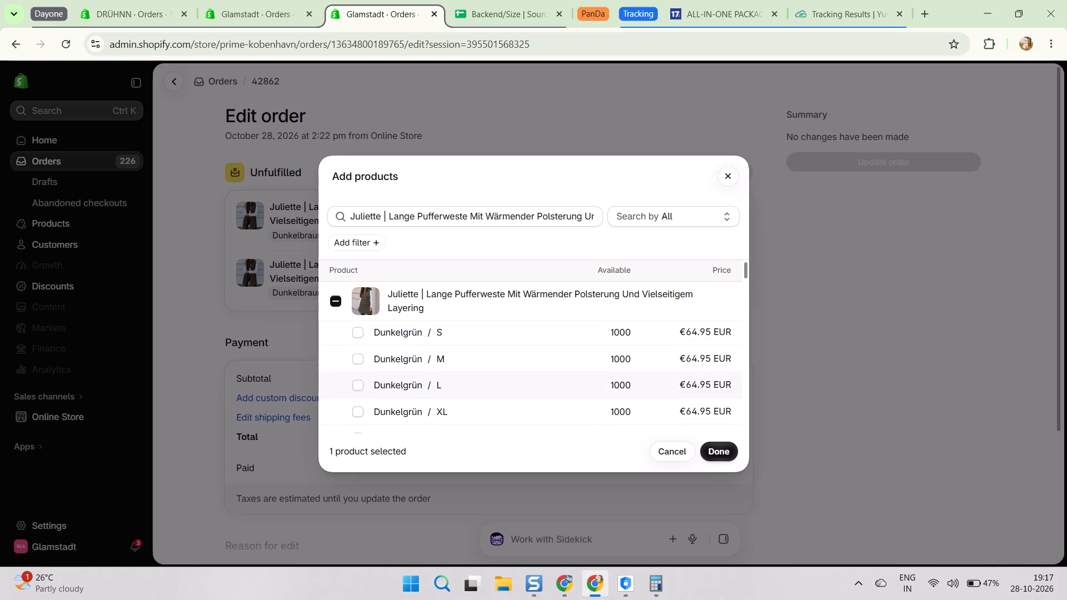
pyautogui.scroll(-2, 448, 377)
pyautogui.scroll(1, 389, 350)
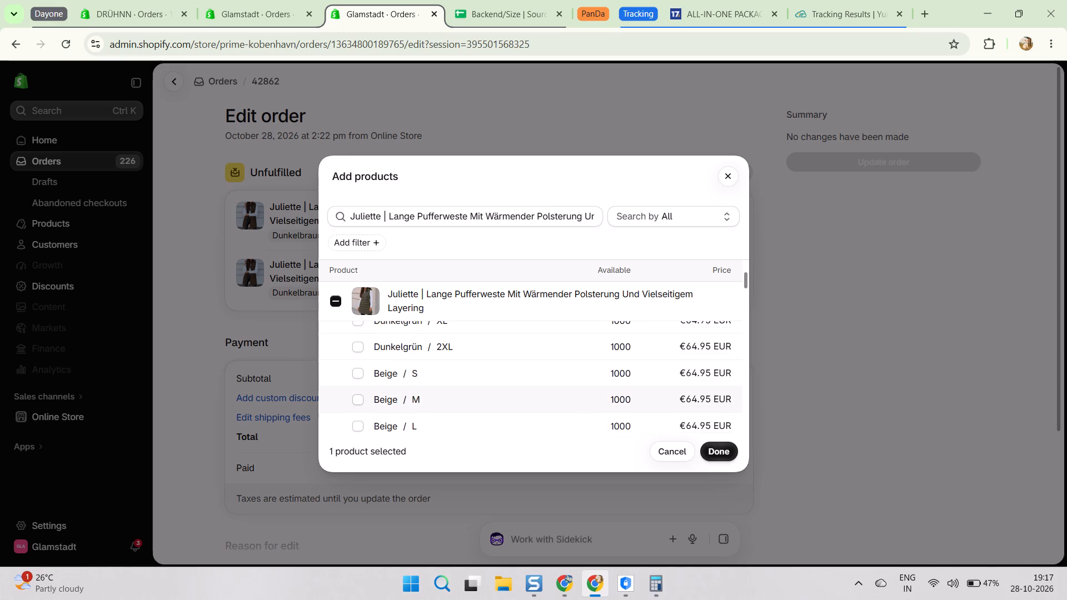
pyautogui.click(362, 425)
pyautogui.click(717, 453)
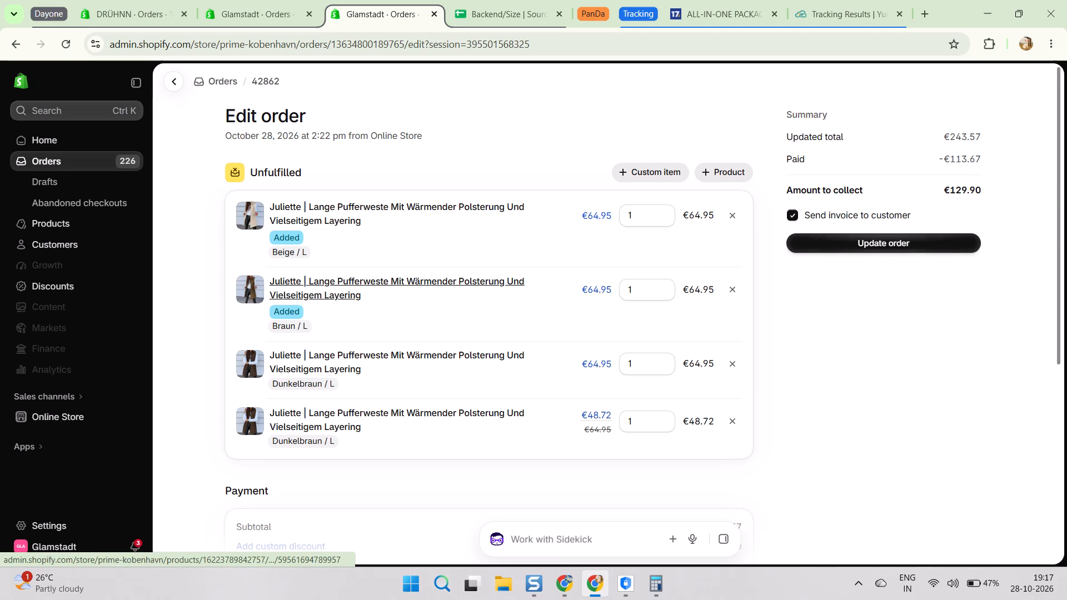
pyautogui.hotkey('alt', 'Tab')
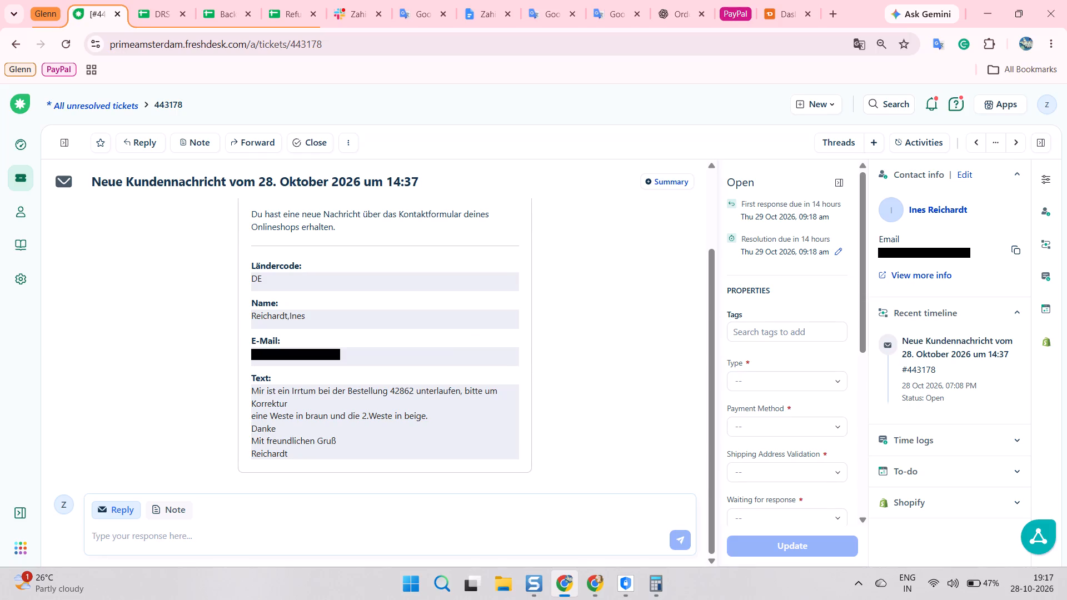
pyautogui.rightClick(400, 283)
pyautogui.scroll(-2, 410, 412)
pyautogui.click(458, 503)
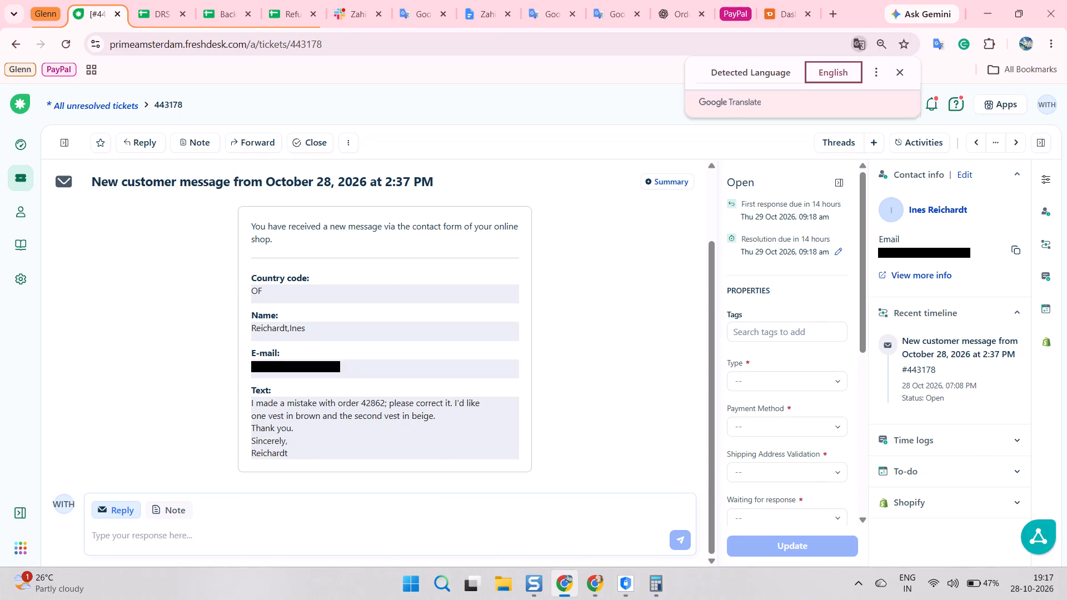
pyautogui.hotkey('alt', 'Tab')
pyautogui.scroll(6, 371, 249)
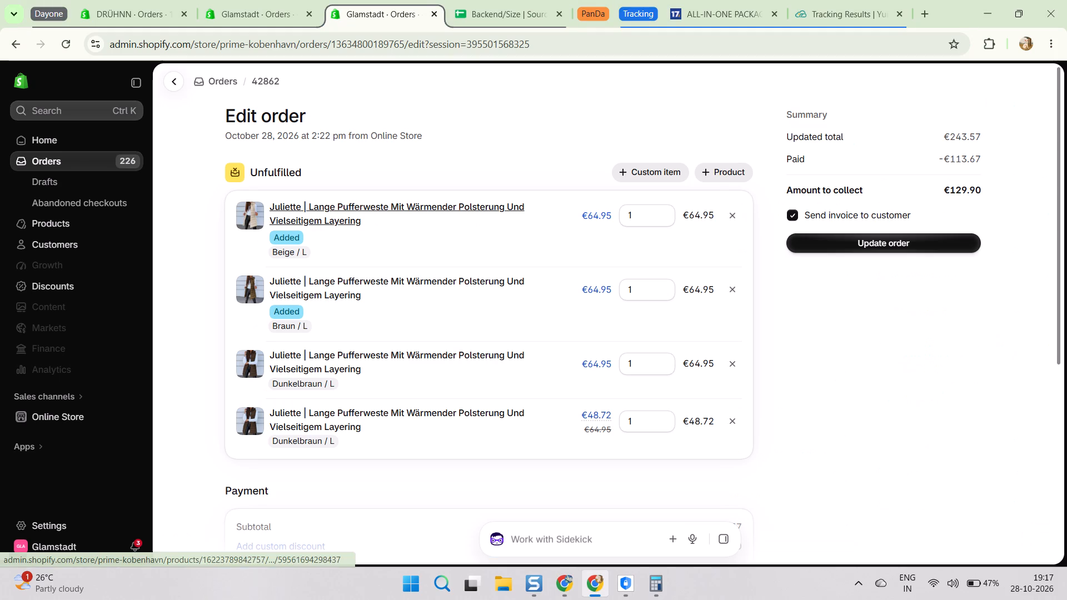
pyautogui.hotkey('alt', 'Tab')
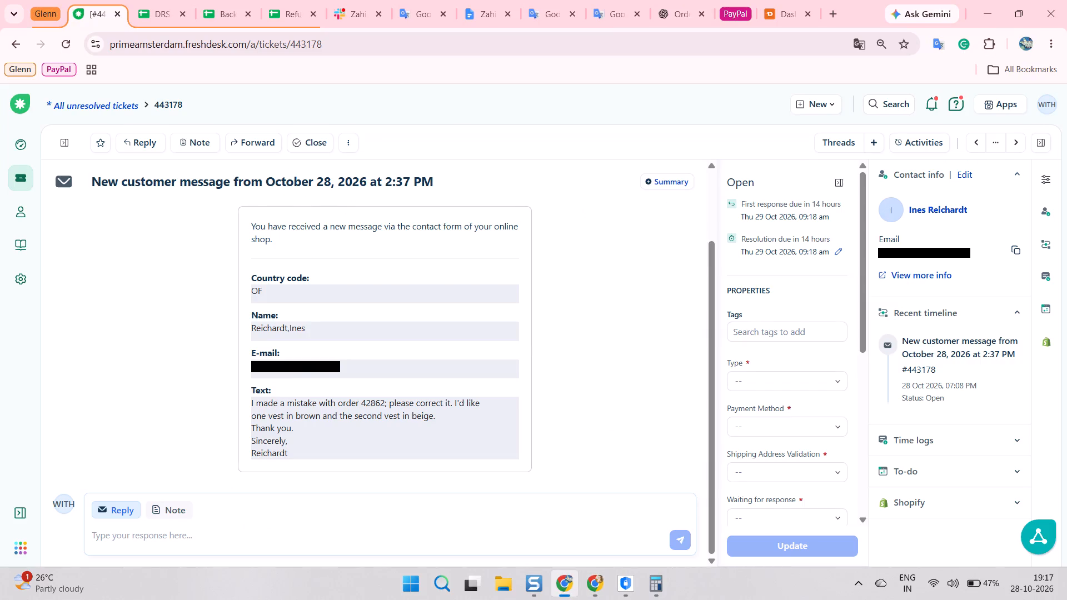
pyautogui.hotkey('alt', 'Tab')
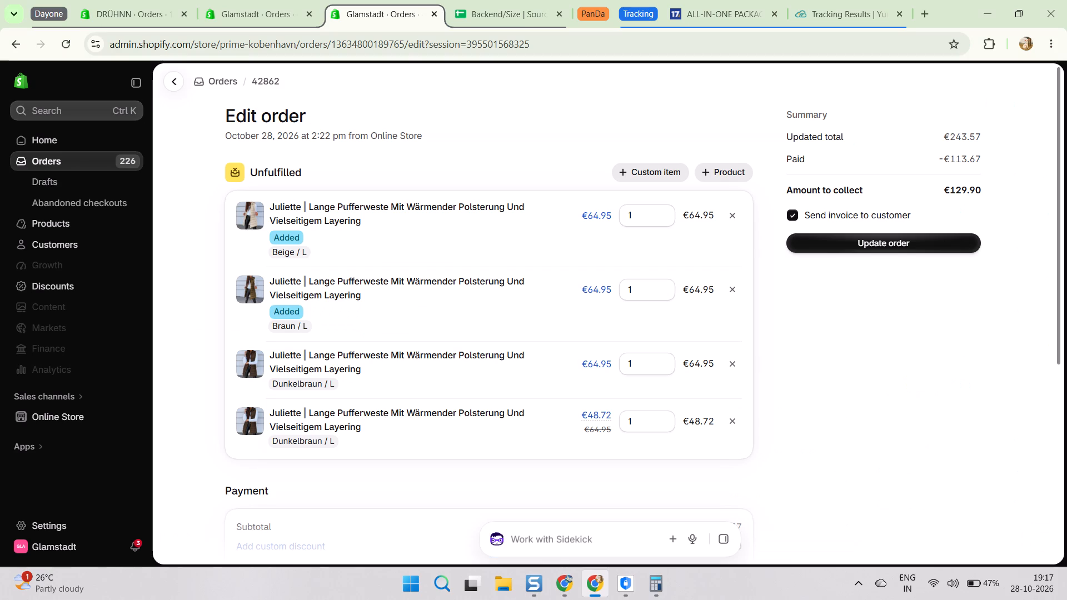
# Set the quantity of both Dunkelbraun / L vests in order 42862 to 0.
pyautogui.click(667, 426)
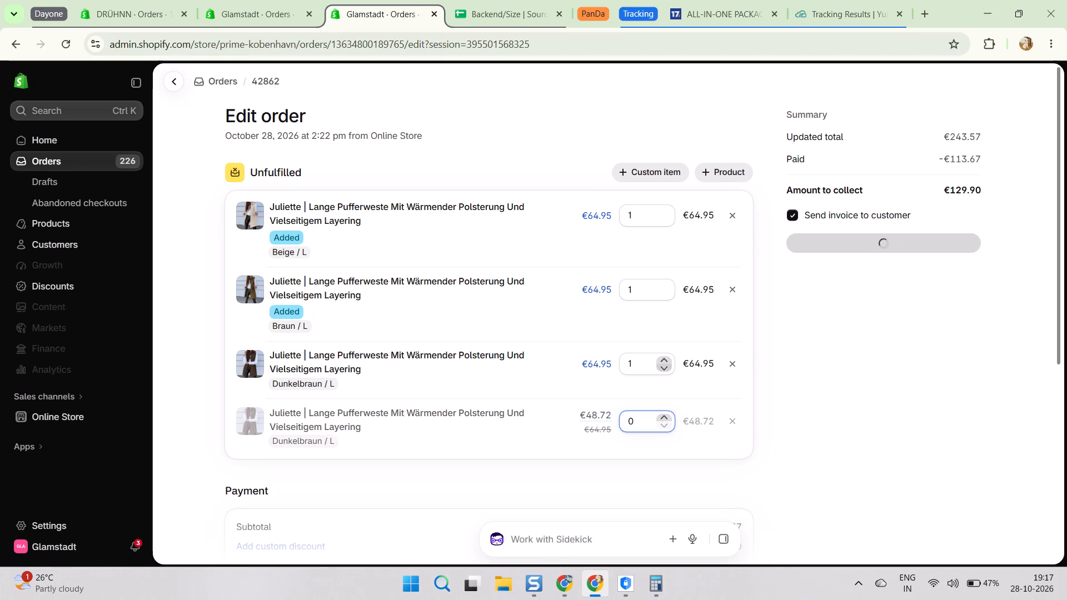
pyautogui.click(664, 366)
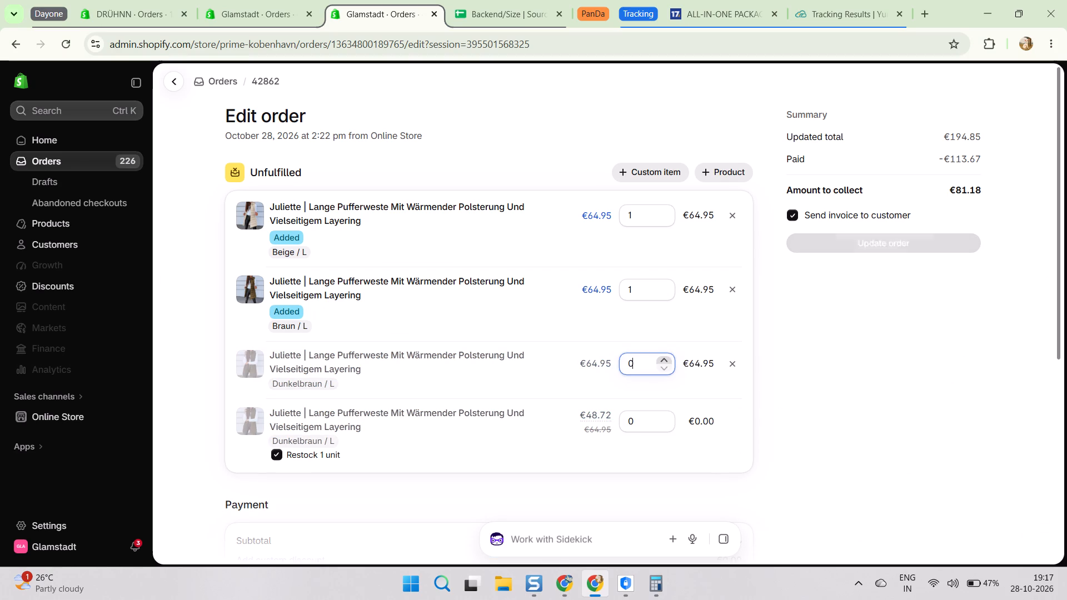
# Apply a custom amount discount of €16.23 to the added Braun / L vest.
pyautogui.click(589, 289)
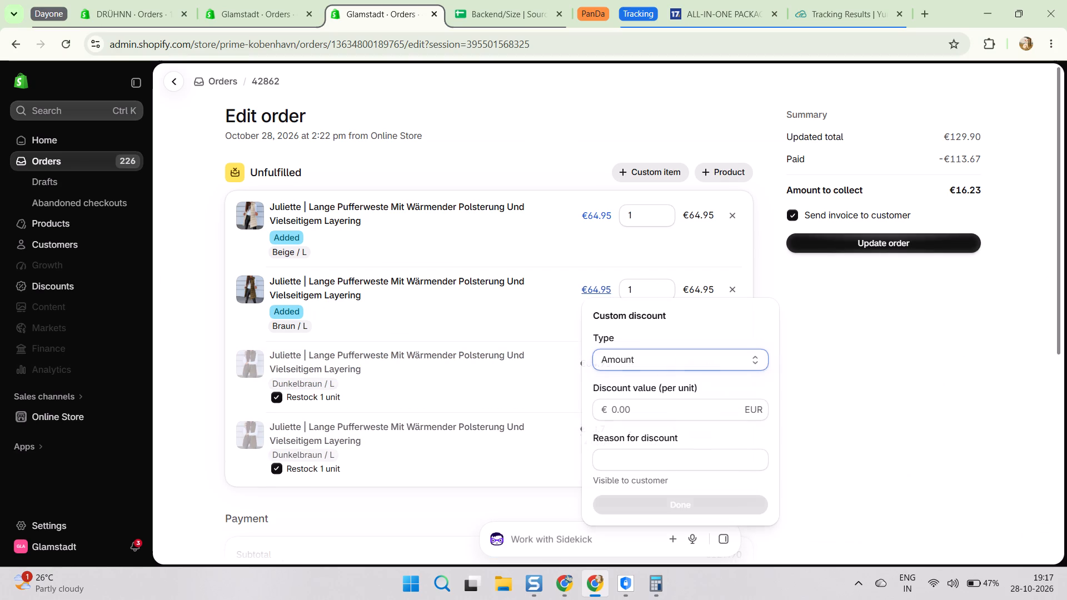
pyautogui.click(630, 416)
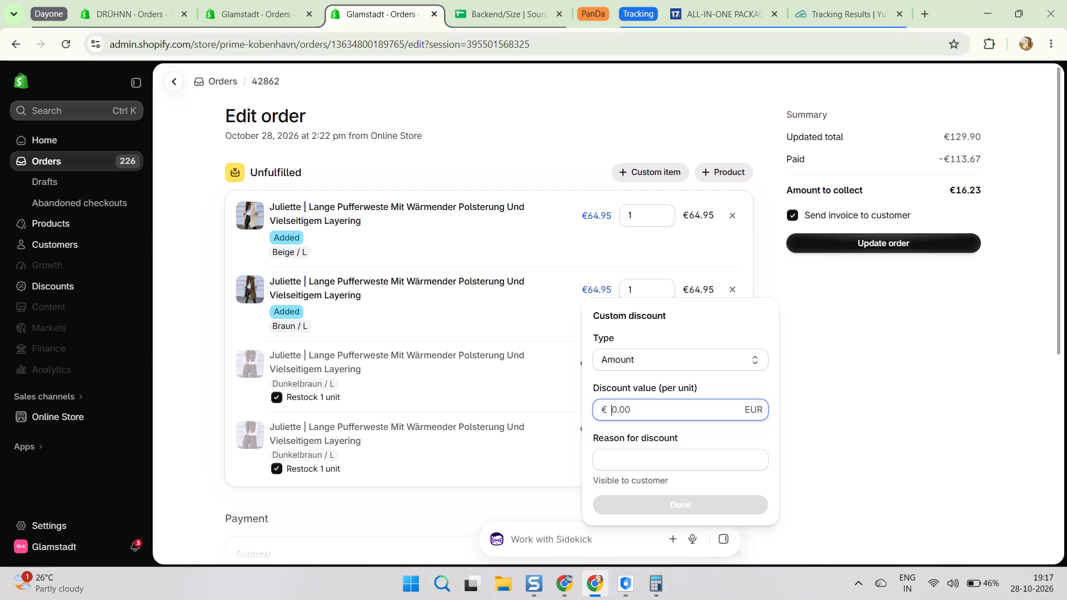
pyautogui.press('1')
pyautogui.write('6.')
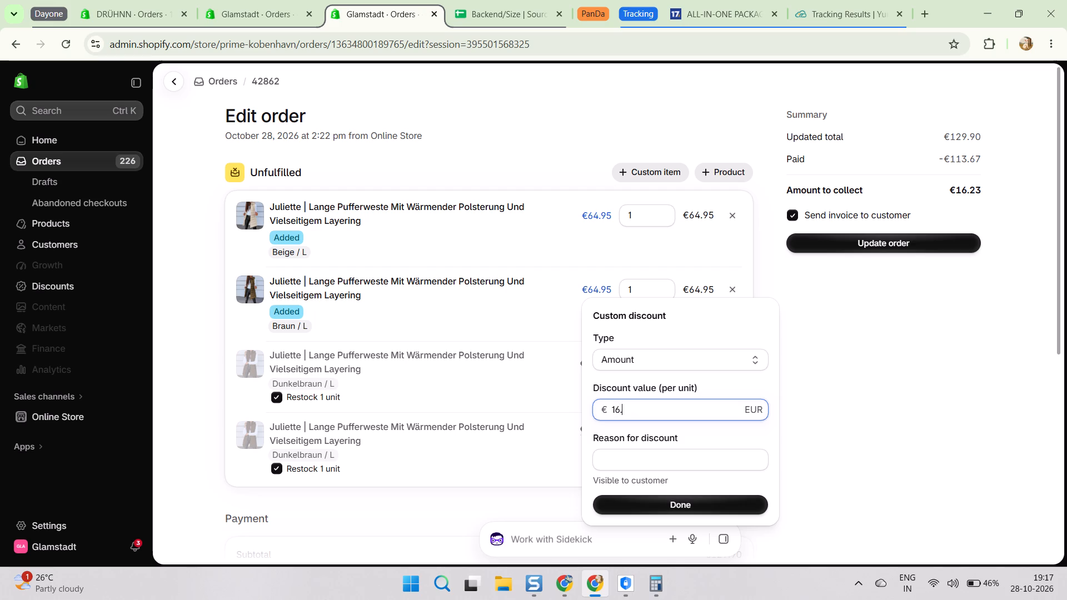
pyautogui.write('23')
pyautogui.click(694, 511)
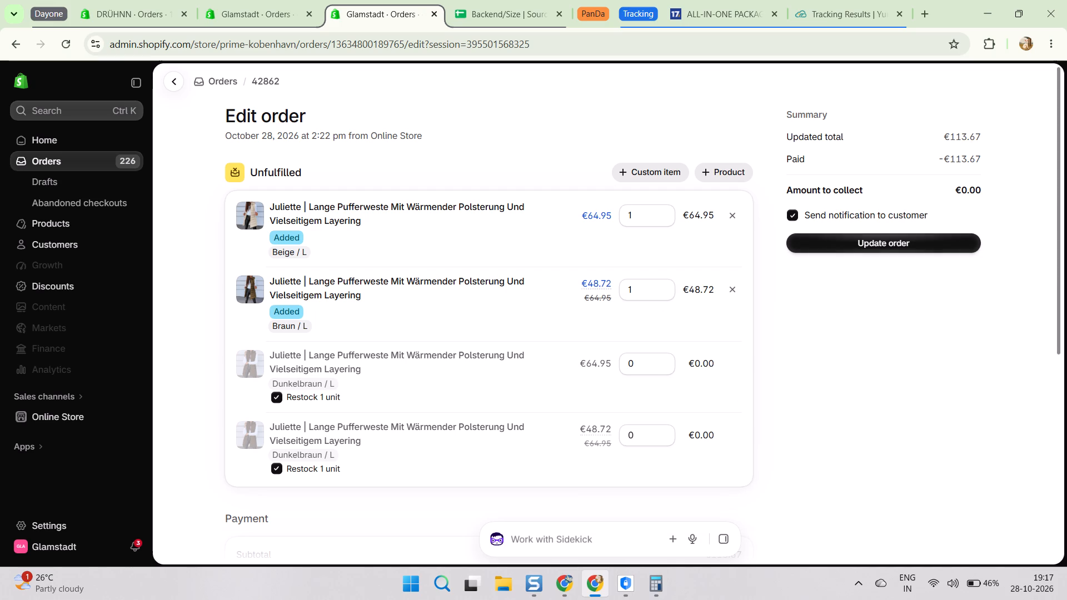
pyautogui.click(875, 241)
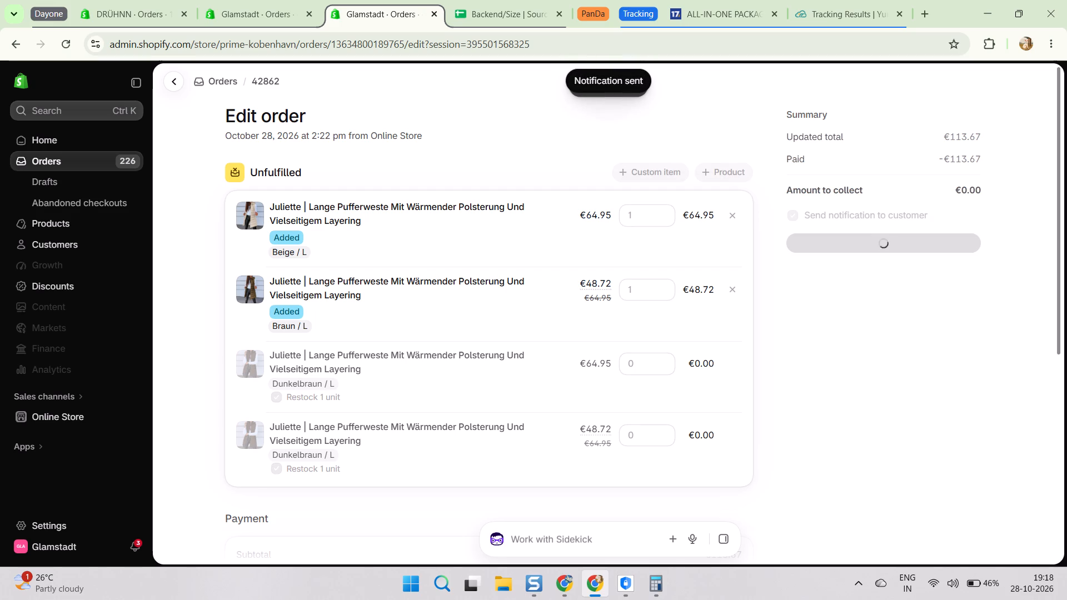
pyautogui.scroll(3, 263, 142)
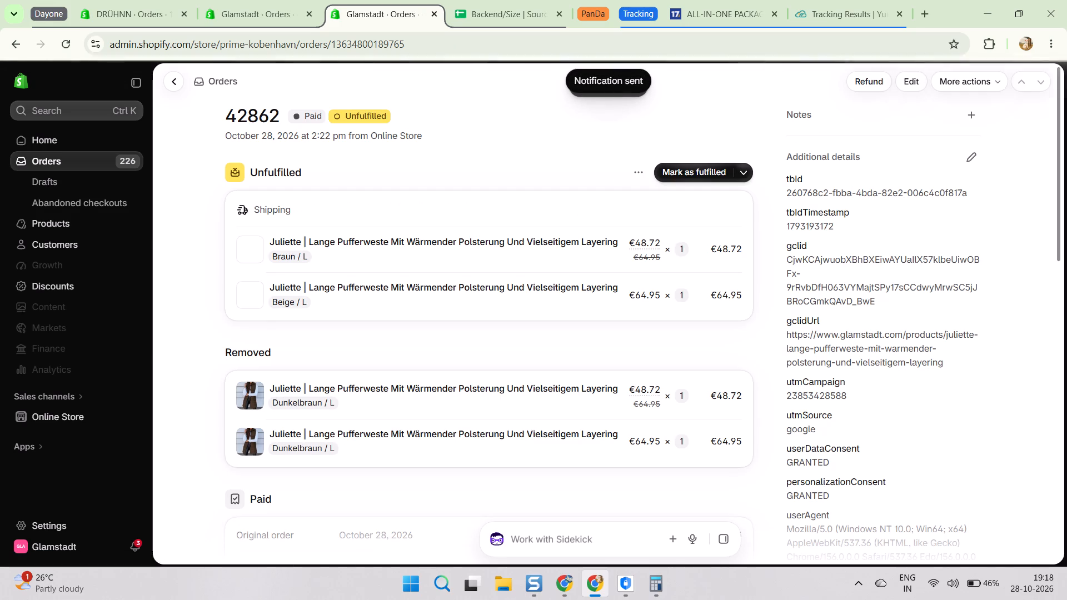
pyautogui.tripleClick(248, 116)
pyautogui.hotkey('ctrl', 'c')
pyautogui.hotkey('ctrl', 'c')
pyautogui.hotkey('ctrl', 'c')
pyautogui.hotkey('ctrl', 'c')
pyautogui.click(461, 149)
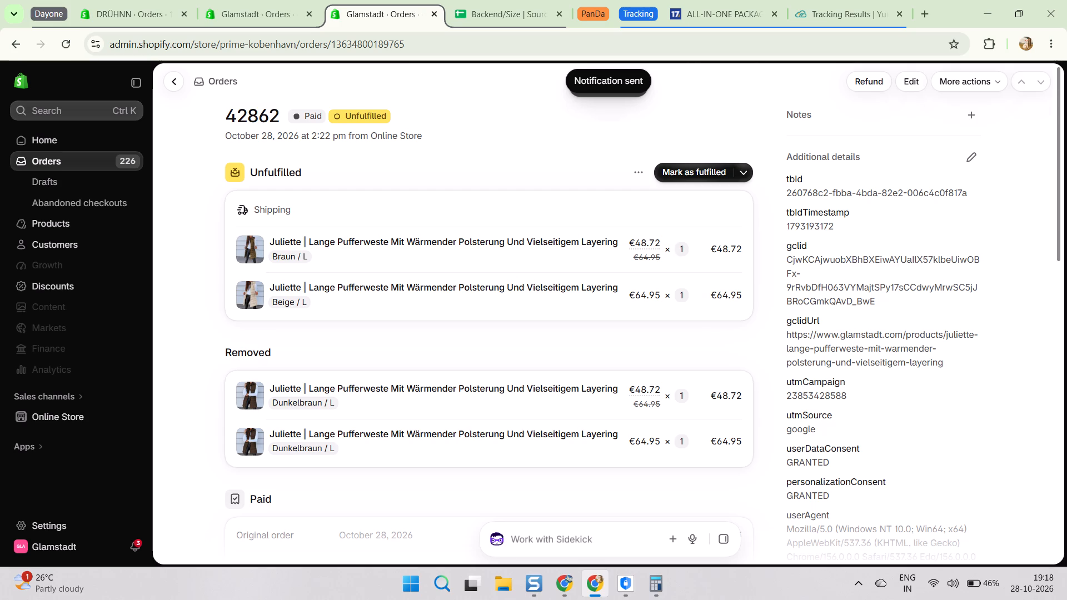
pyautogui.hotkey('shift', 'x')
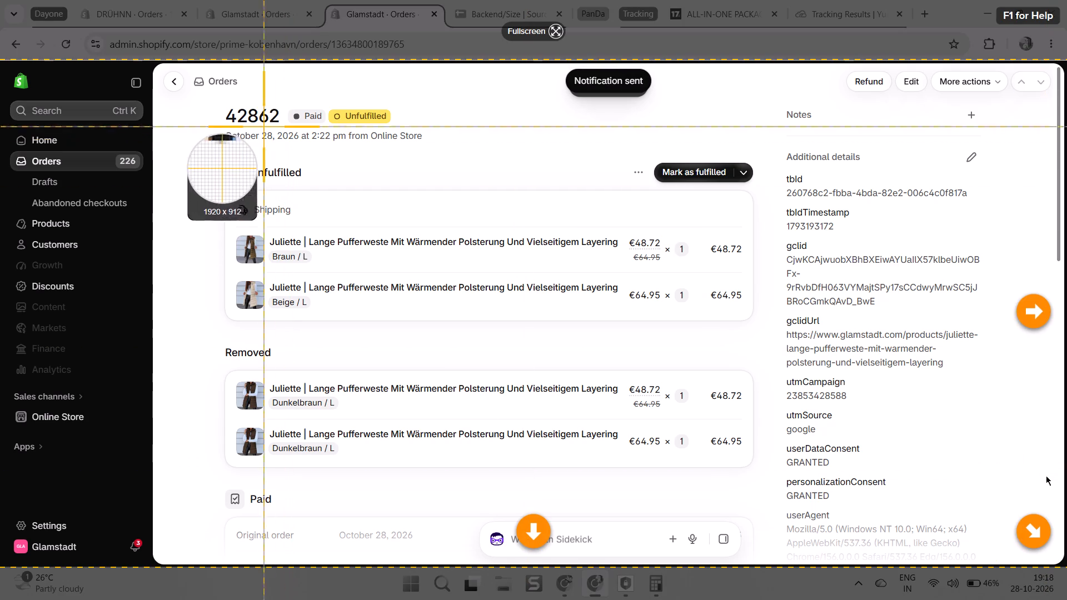
pyautogui.moveTo(218, 103); pyautogui.dragTo(809, 359)
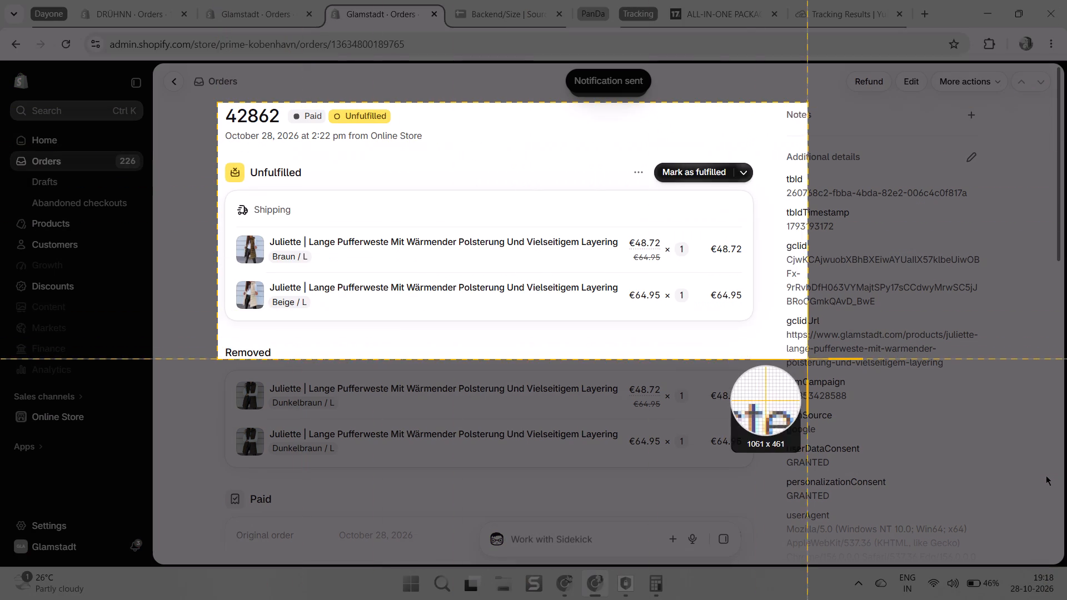
pyautogui.moveTo(809, 359); pyautogui.dragTo(757, 326)
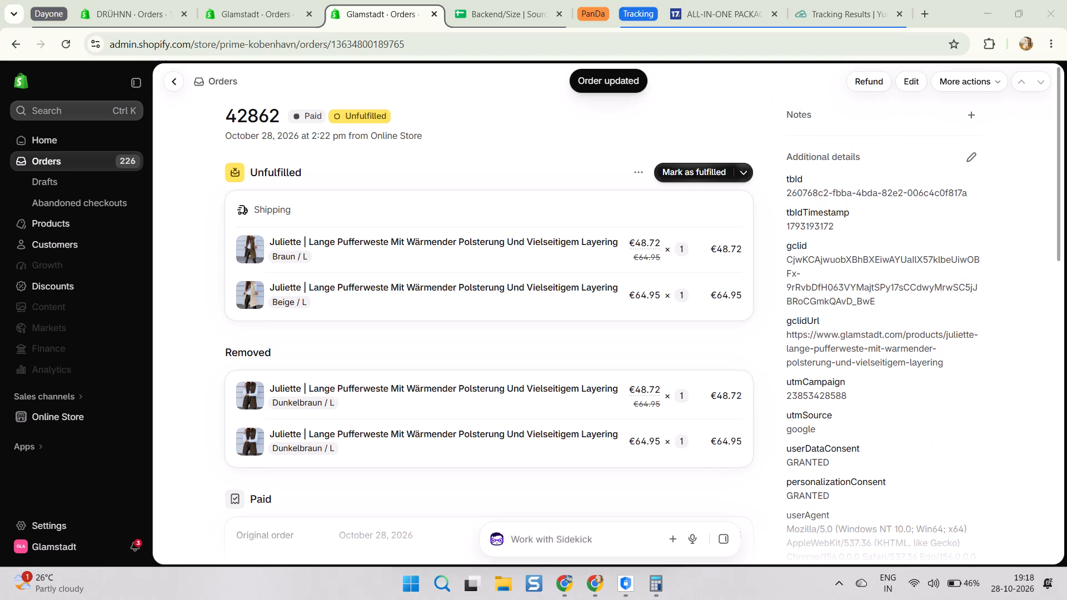
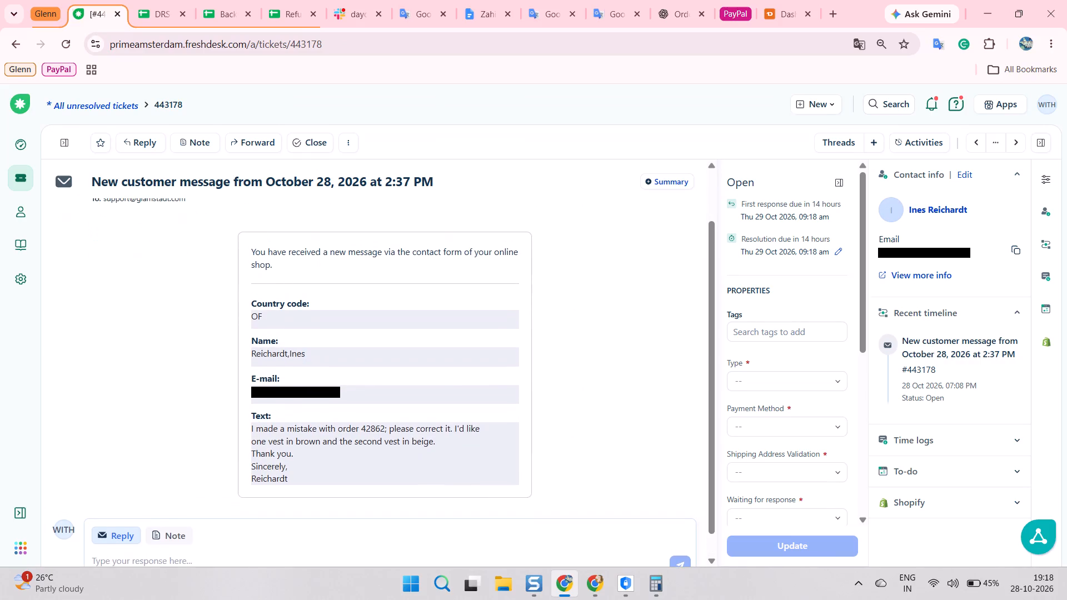
pyautogui.scroll(-1, 339, 361)
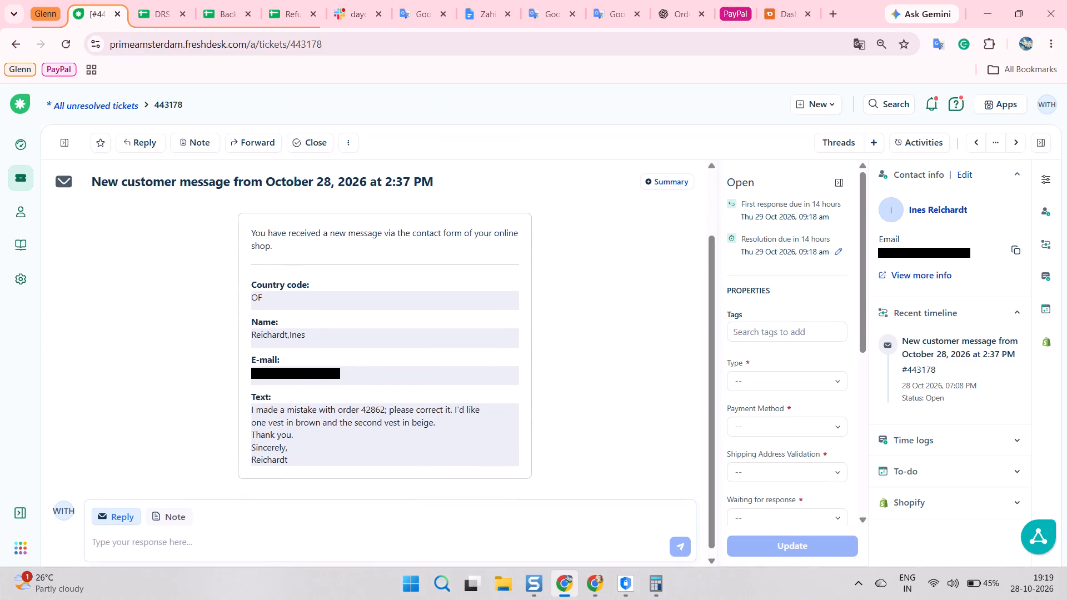
pyautogui.scroll(1, 250, 353)
pyautogui.rightClick(419, 273)
pyautogui.scroll(-5, 447, 374)
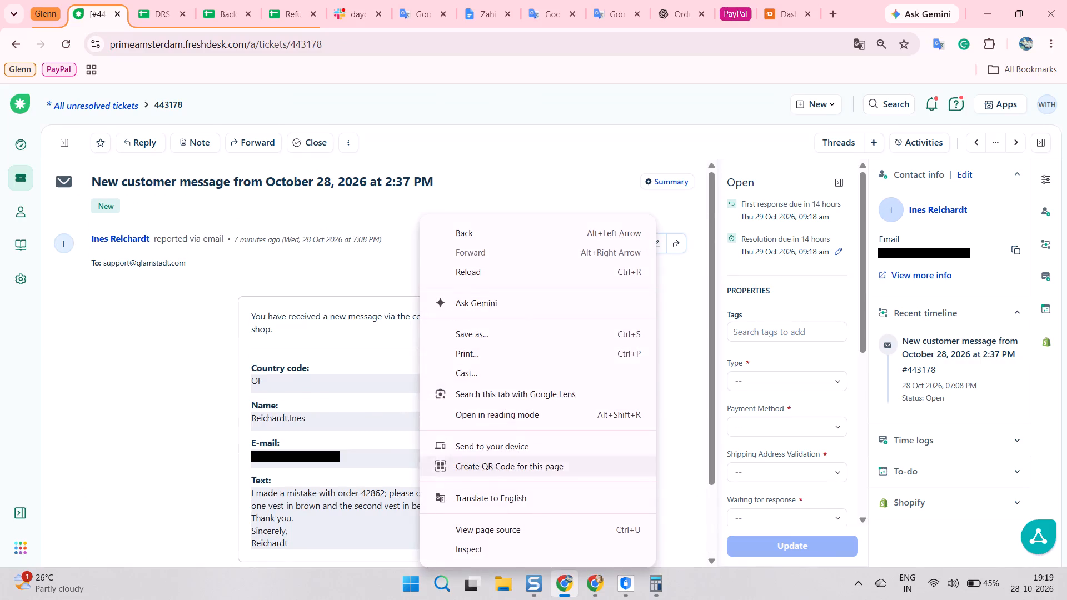
pyautogui.scroll(-2, 513, 463)
pyautogui.click(503, 501)
pyautogui.tripleClick(720, 70)
pyautogui.hotkey('alt', 'Tab')
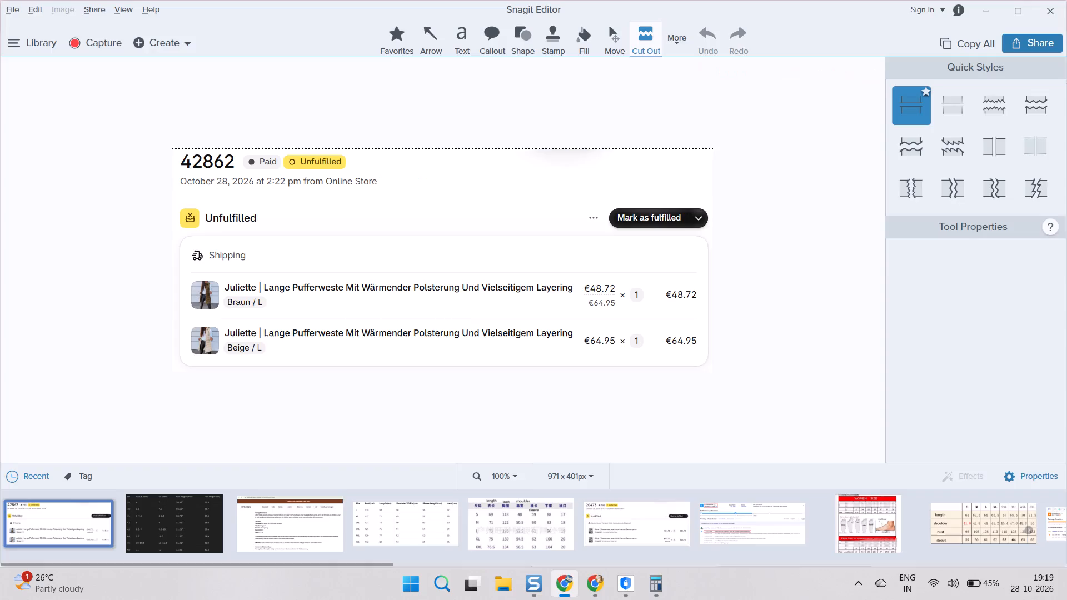
pyautogui.hotkey('alt', 'Tab')
pyautogui.click(594, 587)
pyautogui.scroll(2, 385, 116)
pyautogui.scroll(-2, 508, 237)
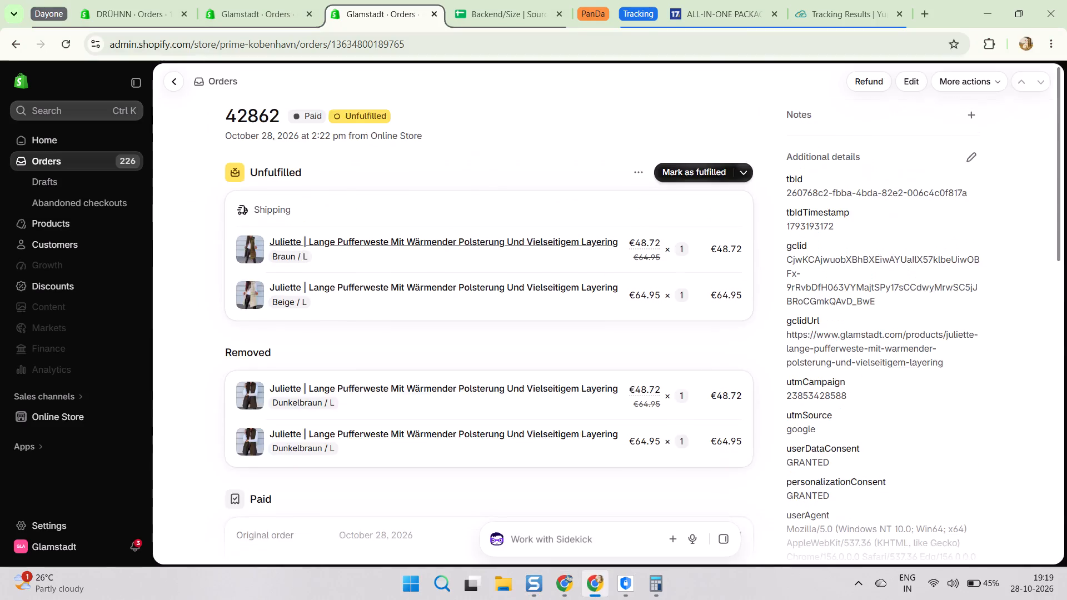
pyautogui.scroll(-10, 533, 237)
pyautogui.hotkey('alt', 'Tab')
pyautogui.click(487, 0)
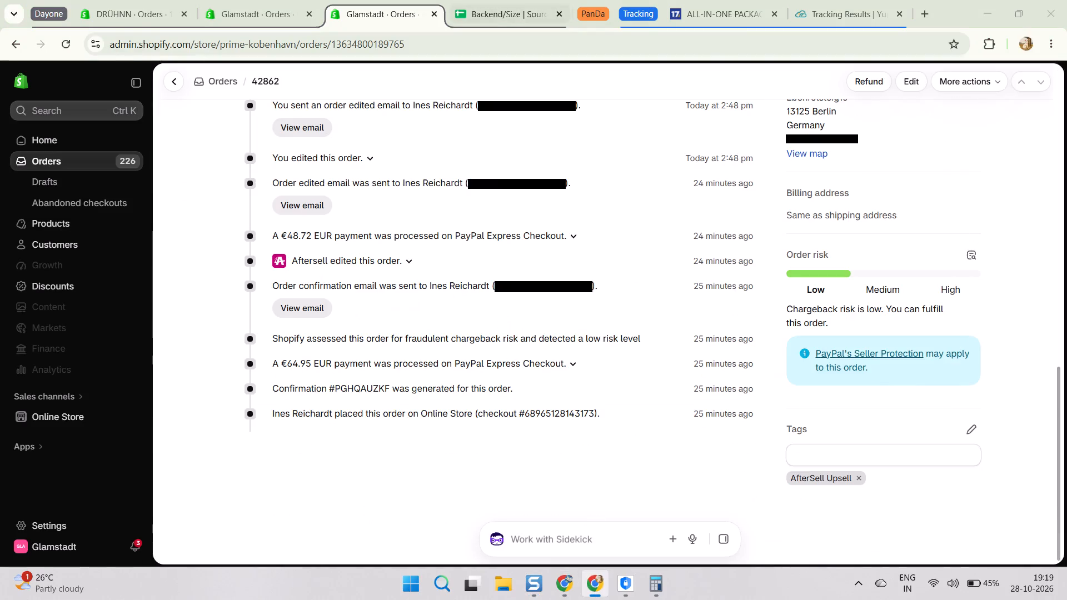
pyautogui.click(569, 591)
pyautogui.click(567, 586)
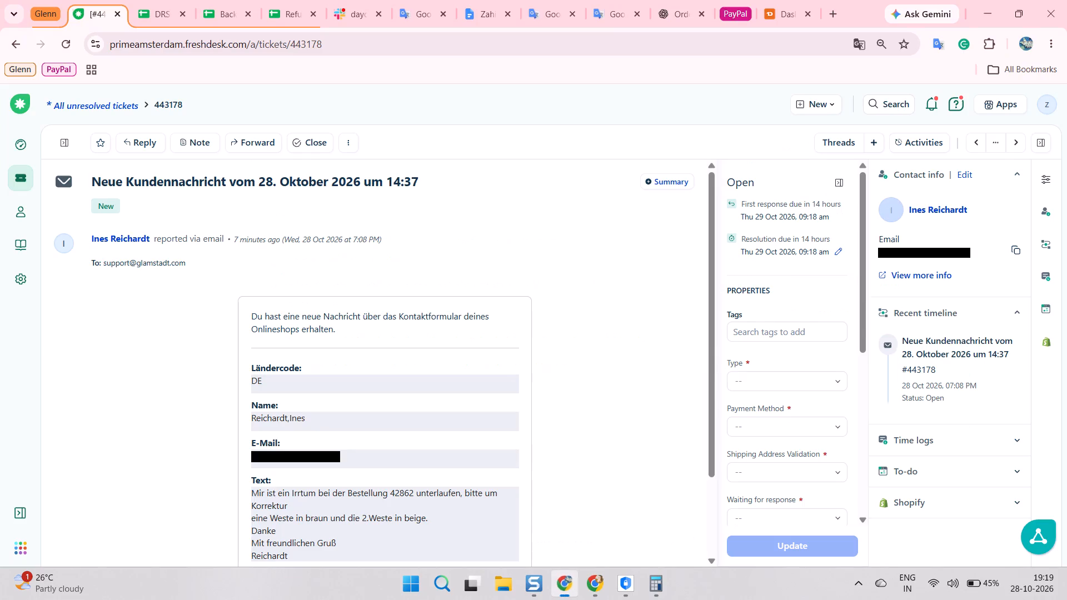
pyautogui.scroll(1, 475, 0)
# Copy the message confirming a successful size update from the SIZE ISSUE section of the Zahid temp. document.
pyautogui.click(446, 0)
pyautogui.click(500, 0)
pyautogui.scroll(2, 223, 228)
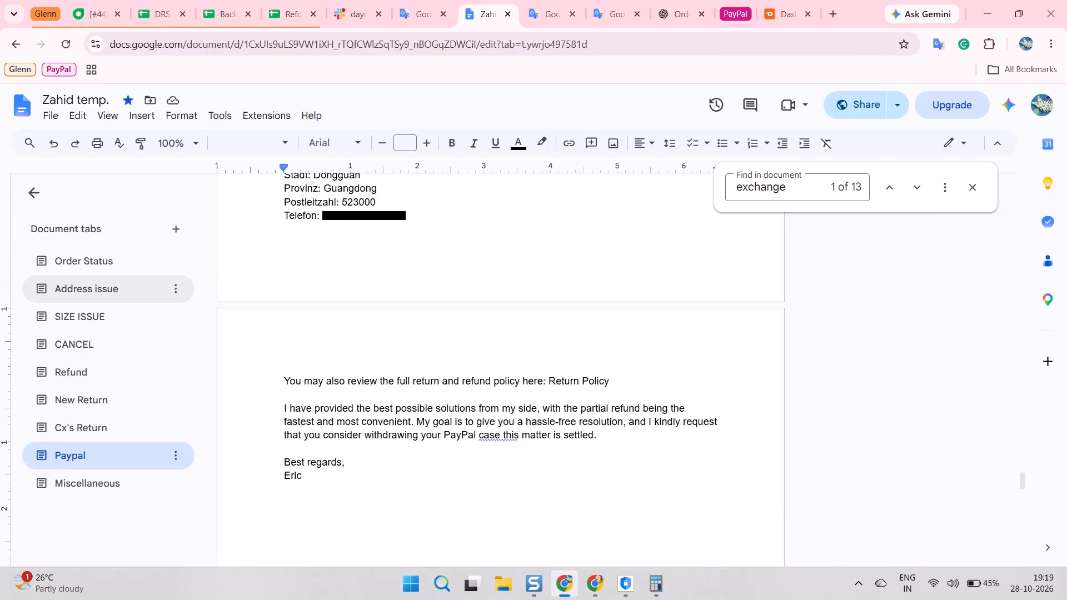
pyautogui.click(98, 322)
pyautogui.scroll(7, 416, 249)
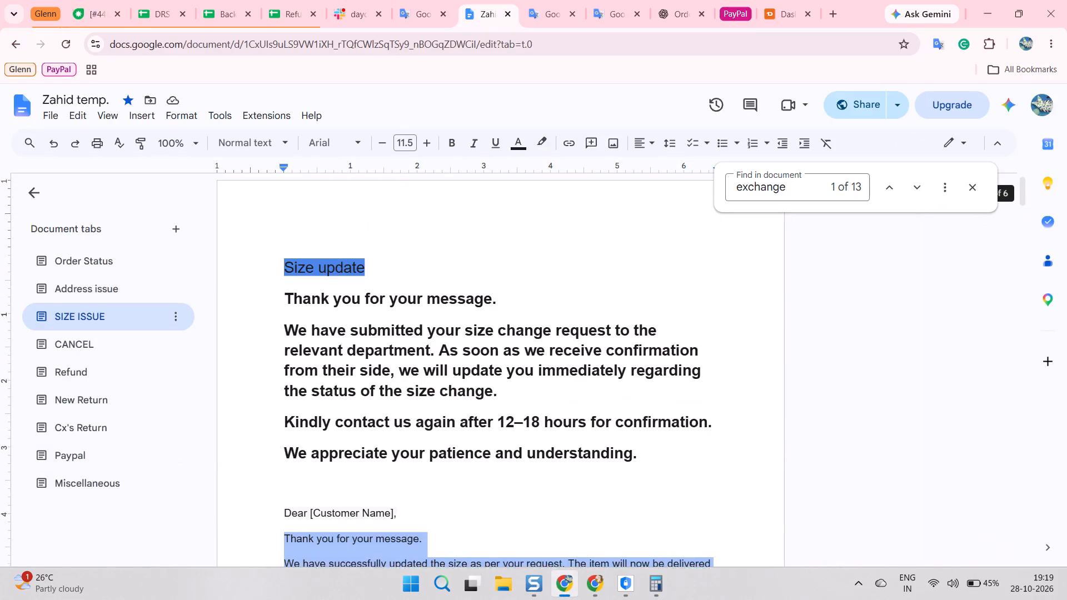
pyautogui.scroll(1, 407, 268)
pyautogui.scroll(-4, 403, 289)
pyautogui.hotkey('ctrl', 'c')
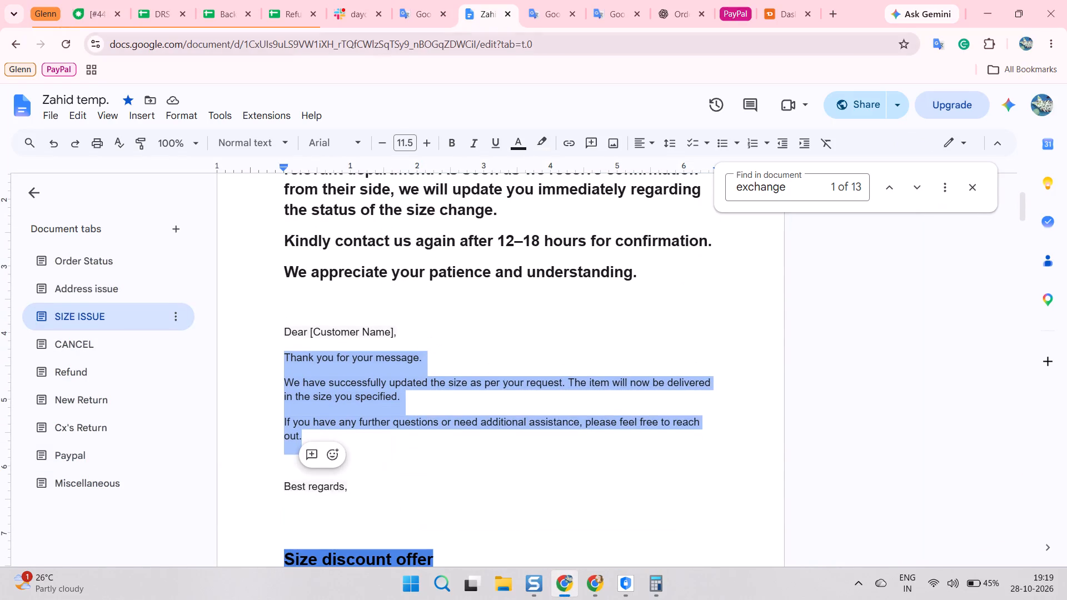
pyautogui.hotkey('ctrl', 'c')
# Replace the old English-to-German translation text with the copied message in Google Translate, separating its paragraphs with blank lines.
pyautogui.click(617, 0)
pyautogui.scroll(18, 533, 186)
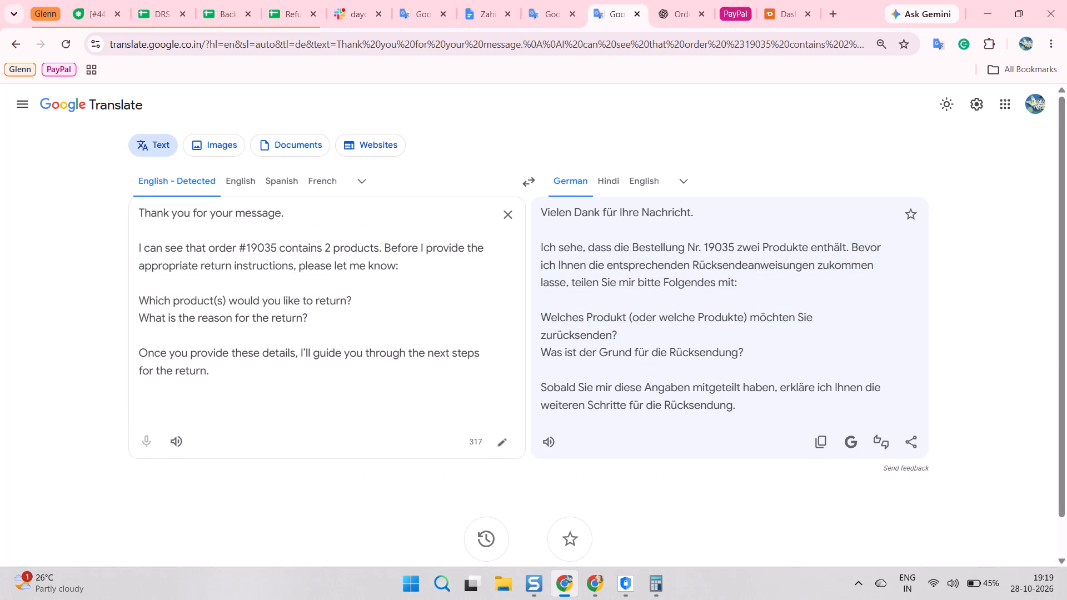
pyautogui.scroll(1, 473, 205)
pyautogui.click(501, 218)
pyautogui.hotkey('ctrl', 'v')
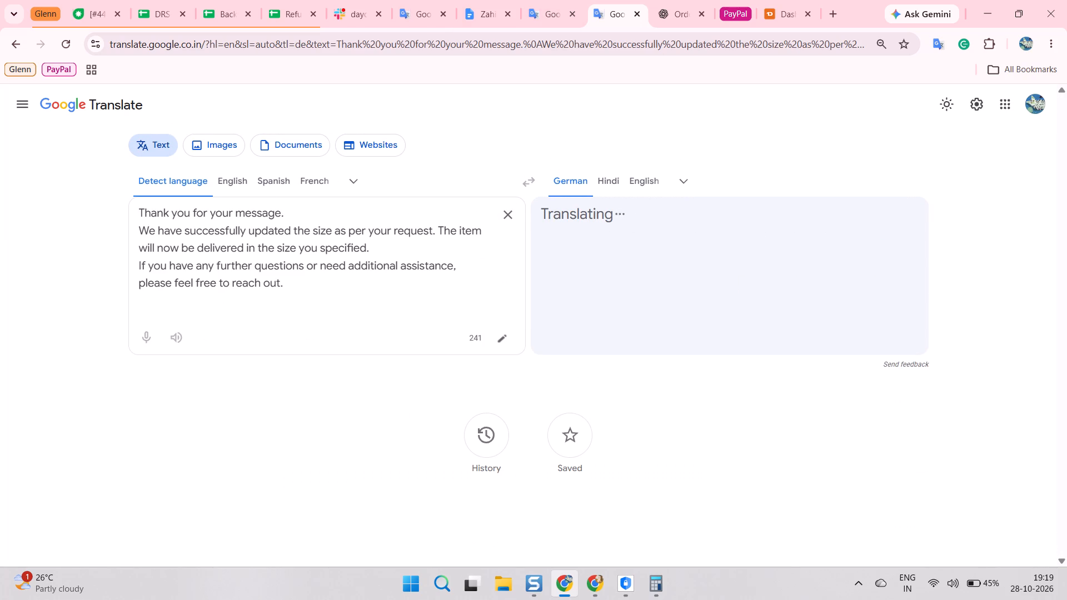
pyautogui.press('BackSpace')
pyautogui.scroll(2, 358, 239)
pyautogui.click(303, 211)
pyautogui.press('Return')
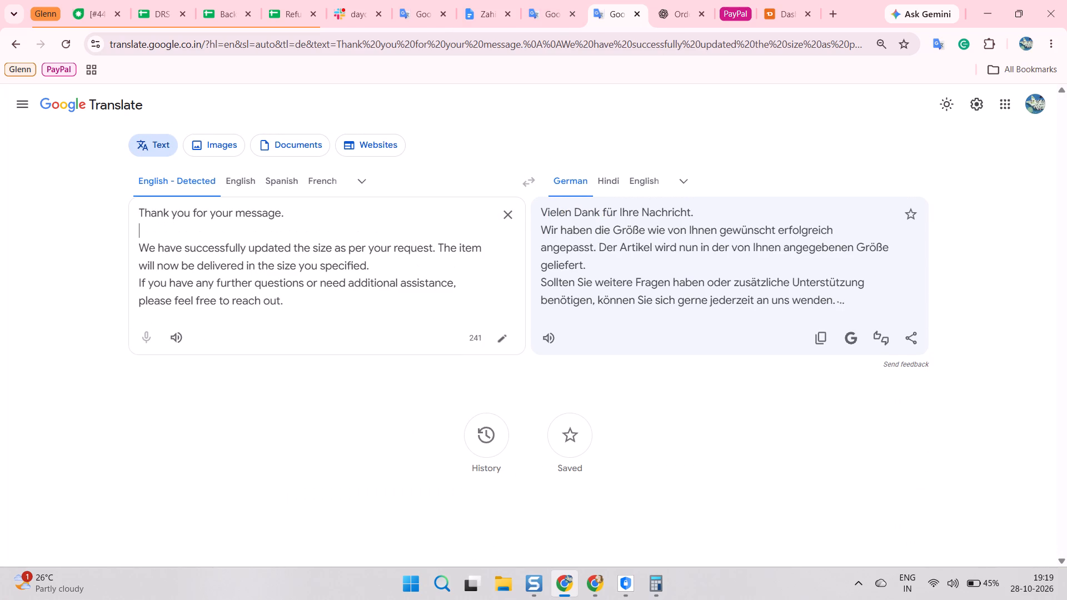
pyautogui.click(373, 262)
pyautogui.press('Return')
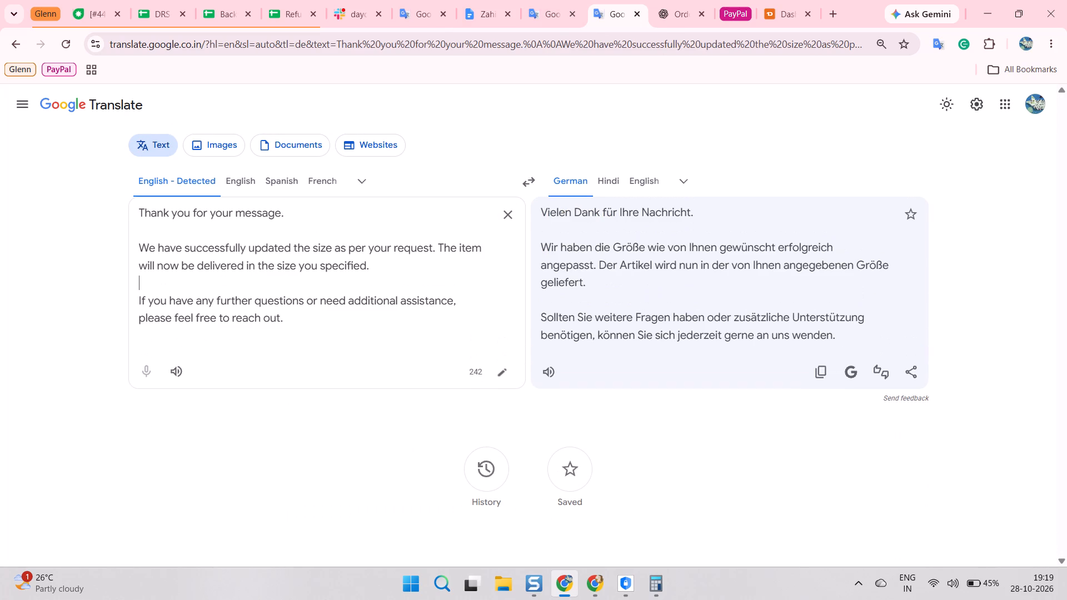
# Replace both mentions of "size" with "color" in the English source message.
pyautogui.doubleClick(323, 243)
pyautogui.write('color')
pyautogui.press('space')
pyautogui.doubleClick(308, 266)
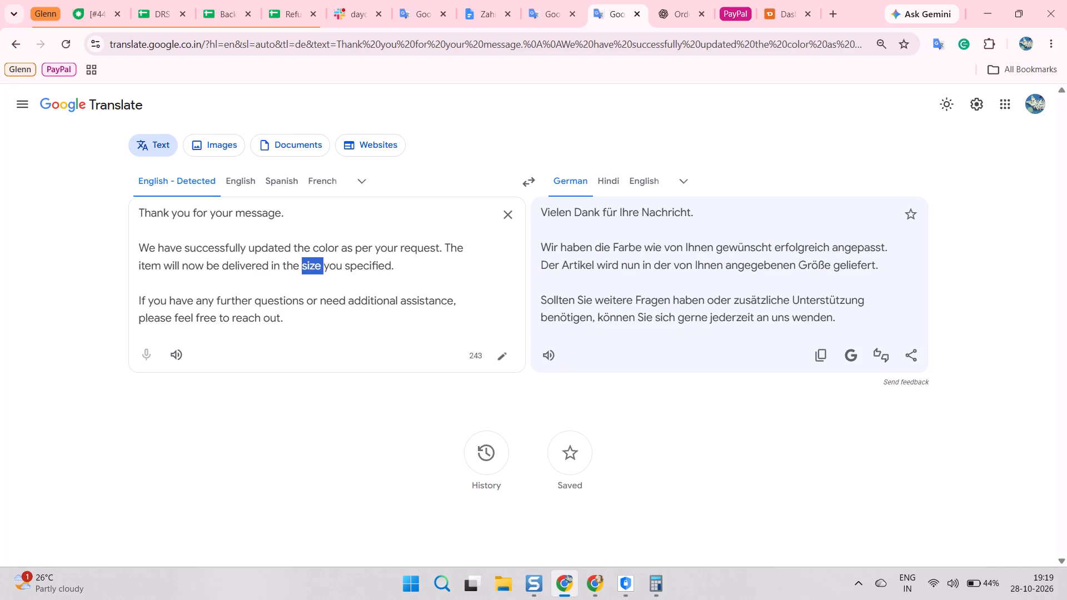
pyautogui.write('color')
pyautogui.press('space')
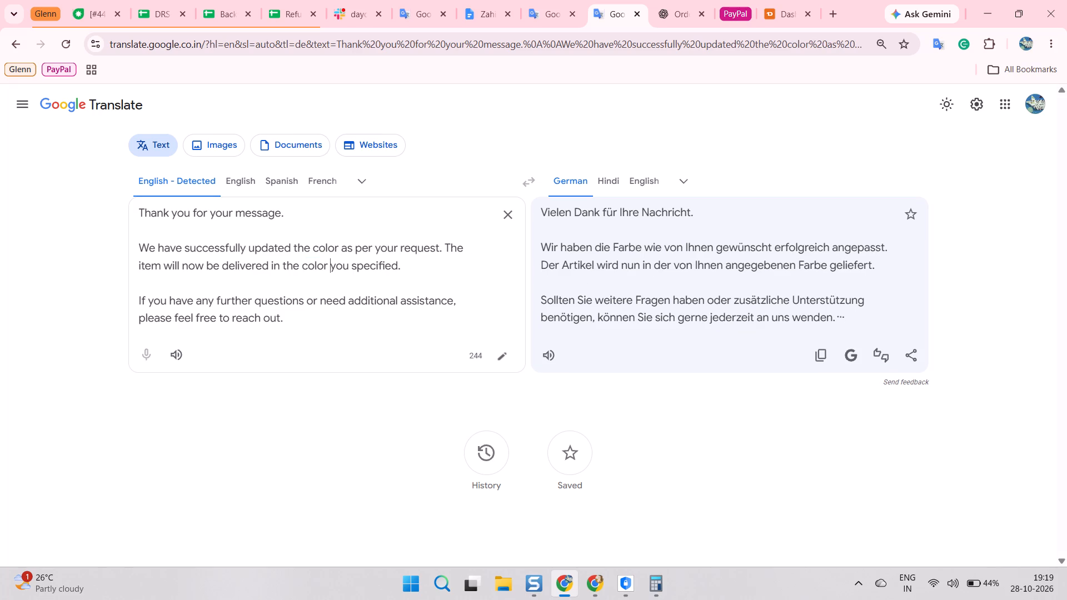
# Copy the German translation of the color update message.
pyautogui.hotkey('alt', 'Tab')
pyautogui.scroll(-3, 470, 238)
pyautogui.scroll(3, 585, 237)
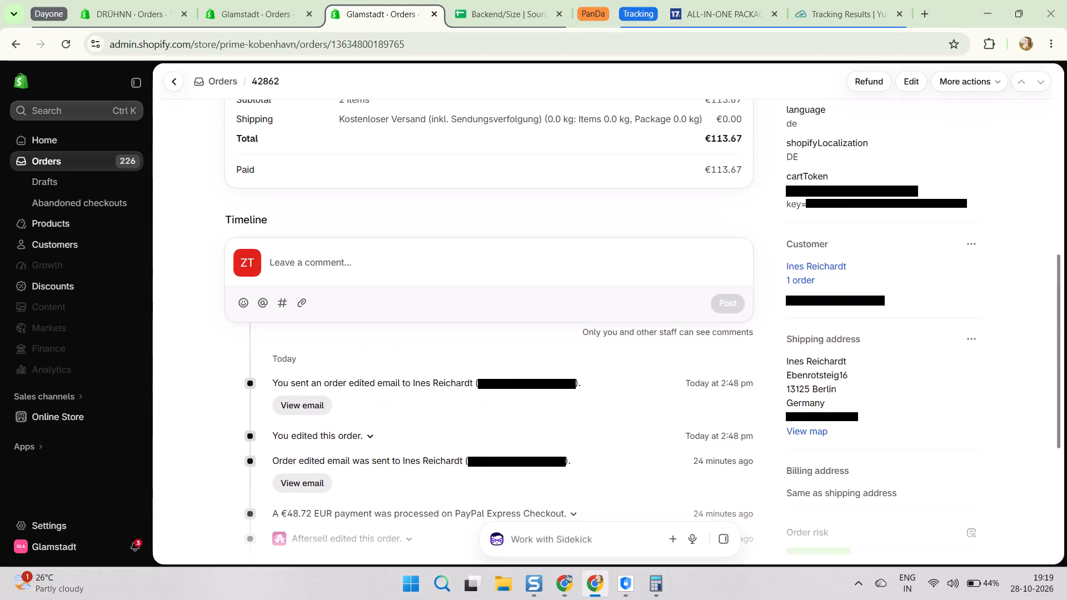
pyautogui.hotkey('alt', 'Tab')
pyautogui.click(827, 359)
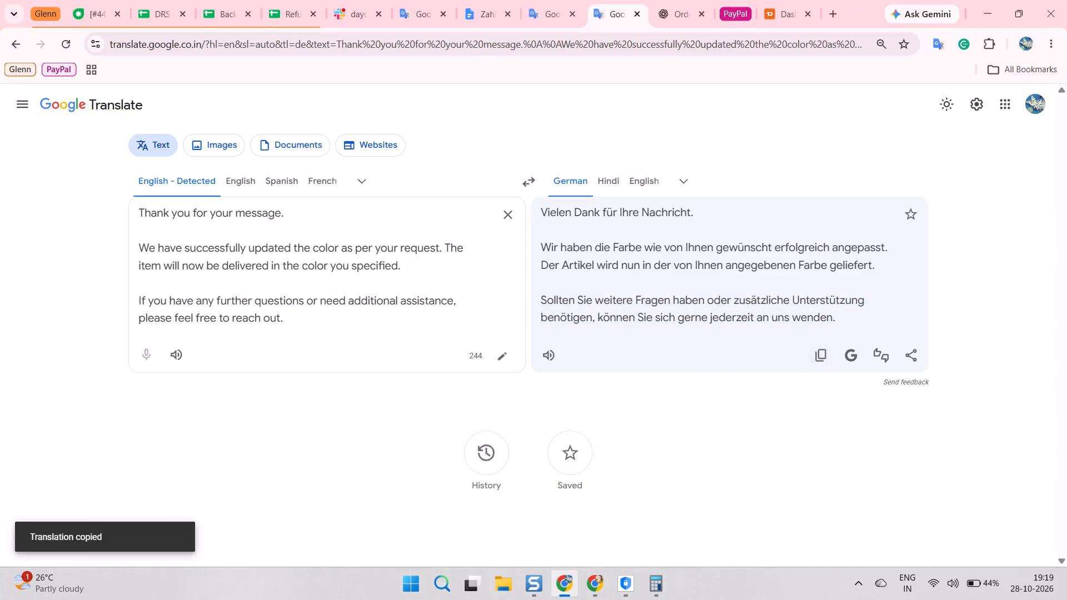
# Start a reply on ticket #443178 and replace its default greeting with the canned response "asn".
pyautogui.click(136, 0)
pyautogui.click(101, 13)
pyautogui.click(402, 367)
pyautogui.scroll(-5, 426, 351)
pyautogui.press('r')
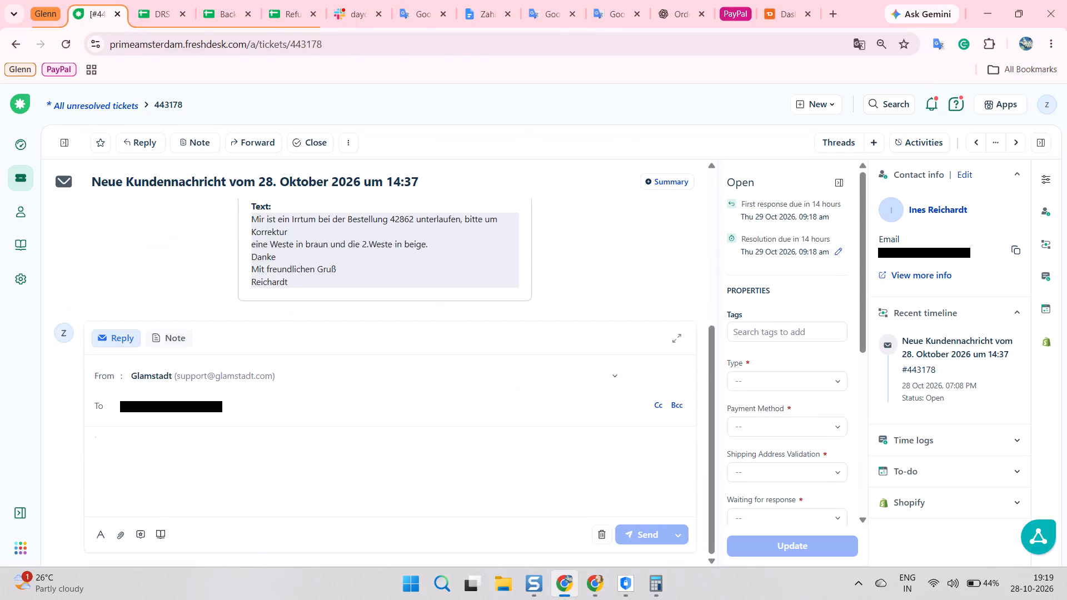
pyautogui.scroll(-7, 251, 343)
pyautogui.click(116, 477)
pyautogui.keyDown('ctrl'); pyautogui.moveTo(117, 476); pyautogui.dragTo(124, 471); pyautogui.keyUp('ctrl')
pyautogui.hotkey('ctrl', 'a')
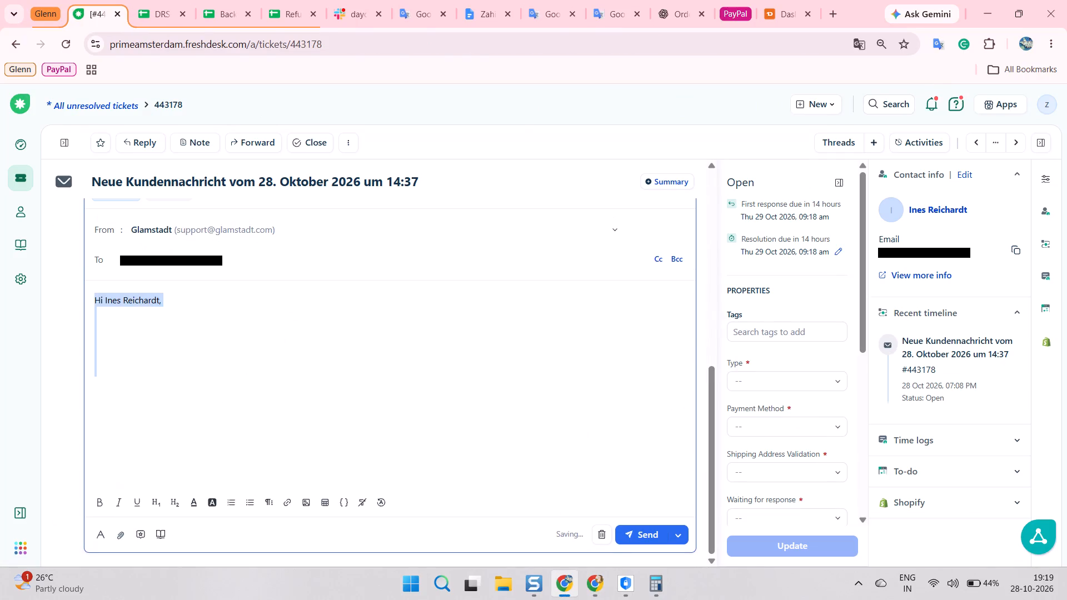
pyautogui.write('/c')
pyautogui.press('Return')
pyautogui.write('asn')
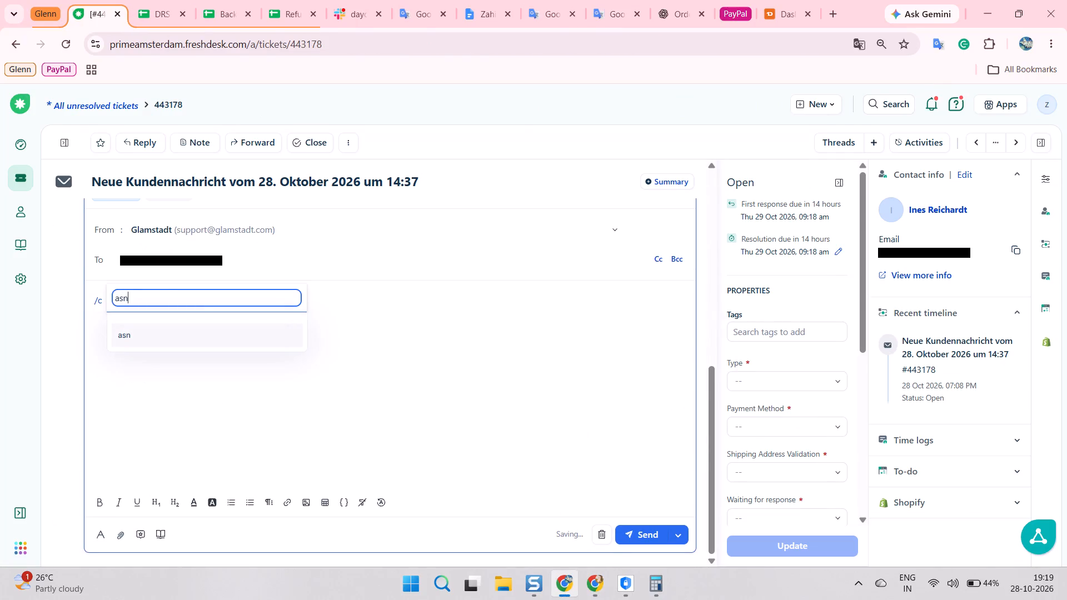
pyautogui.click(151, 338)
# Paste the German color update message between the reply's greeting and closing, and remove the extra blank line before the closing.
pyautogui.click(123, 326)
pyautogui.hotkey('ctrl', 'v')
pyautogui.scroll(-1, 147, 329)
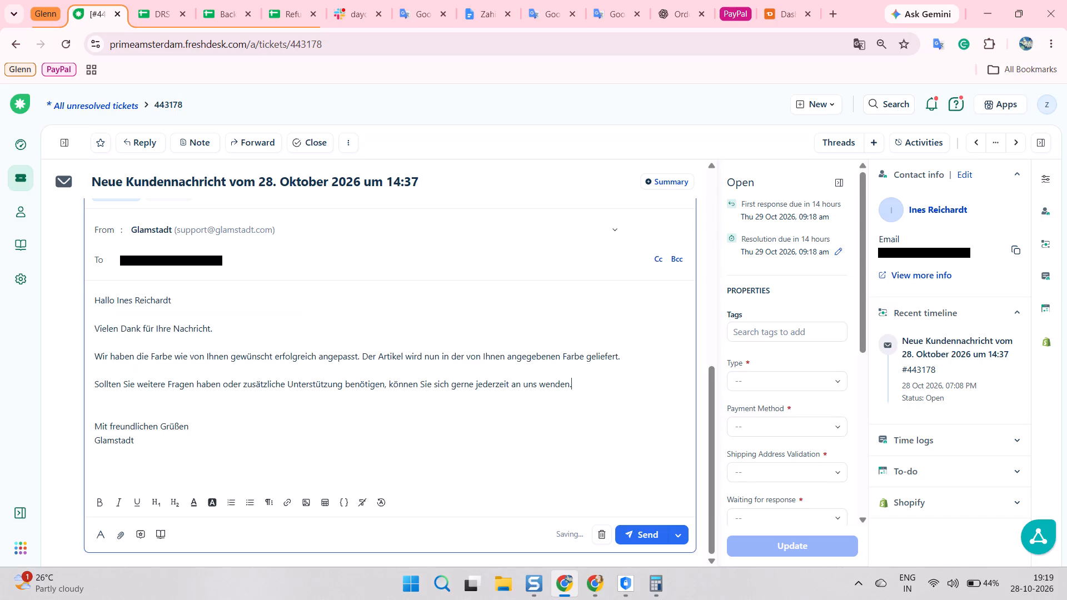
pyautogui.click(129, 401)
pyautogui.press('BackSpace')
pyautogui.scroll(-18, 267, 376)
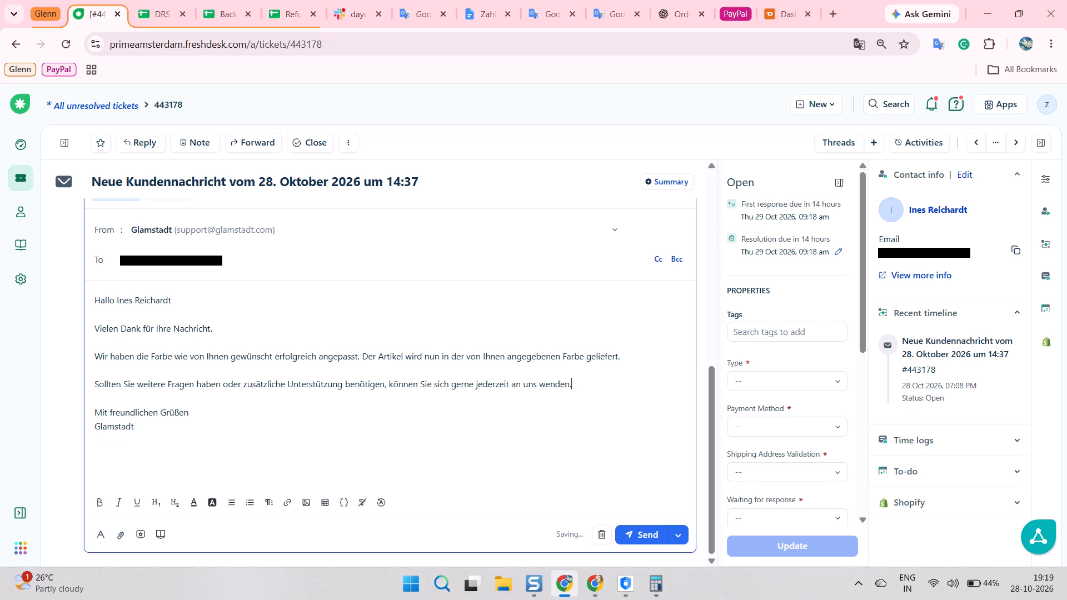
# Send the German reply to the customer.
pyautogui.click(639, 538)
pyautogui.click(761, 375)
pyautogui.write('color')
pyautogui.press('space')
pyautogui.click(781, 418)
pyautogui.press('Tab')
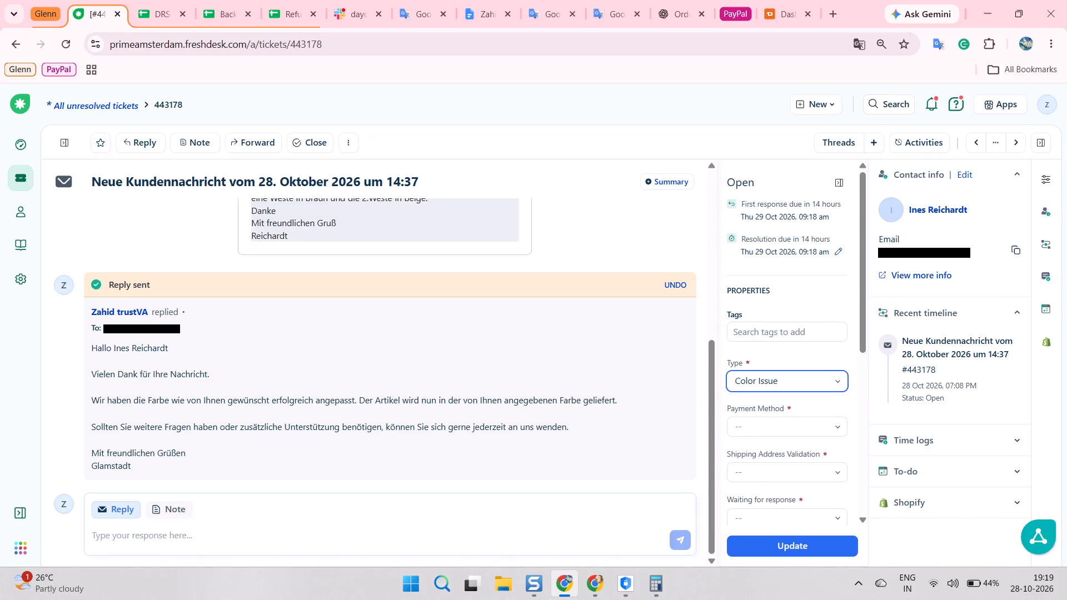
pyautogui.hotkey('alt', 'Tab')
pyautogui.scroll(-5, 781, 367)
pyautogui.hotkey('alt', 'Tab')
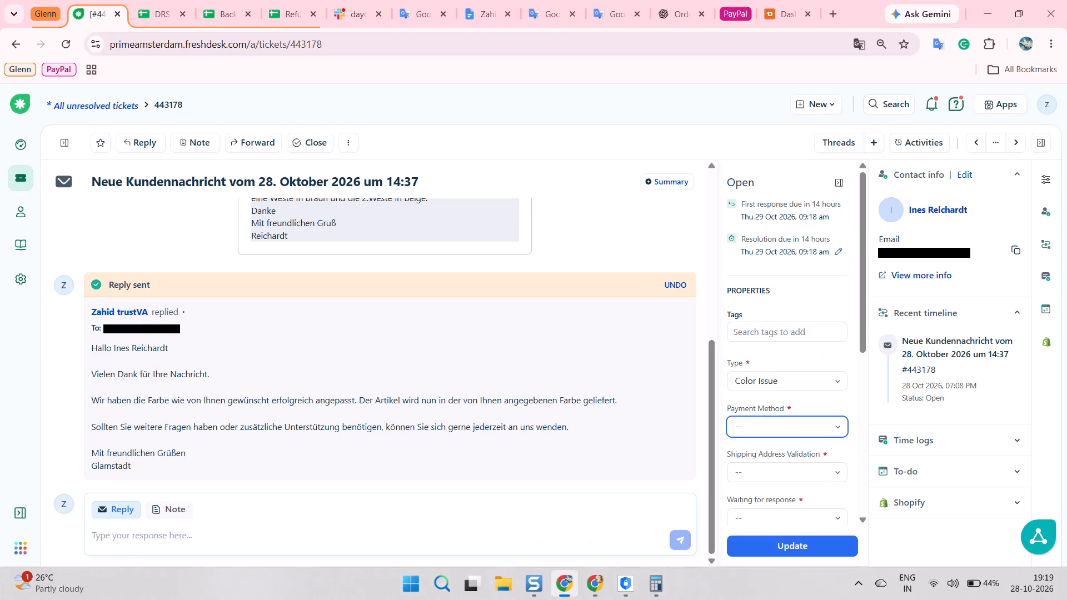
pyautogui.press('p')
pyautogui.press('Tab')
# Set Shipping Address Validation to Verified & Correct, Waiting for response to N/A, Marketing/PayPal to No, and Status to Resolved.
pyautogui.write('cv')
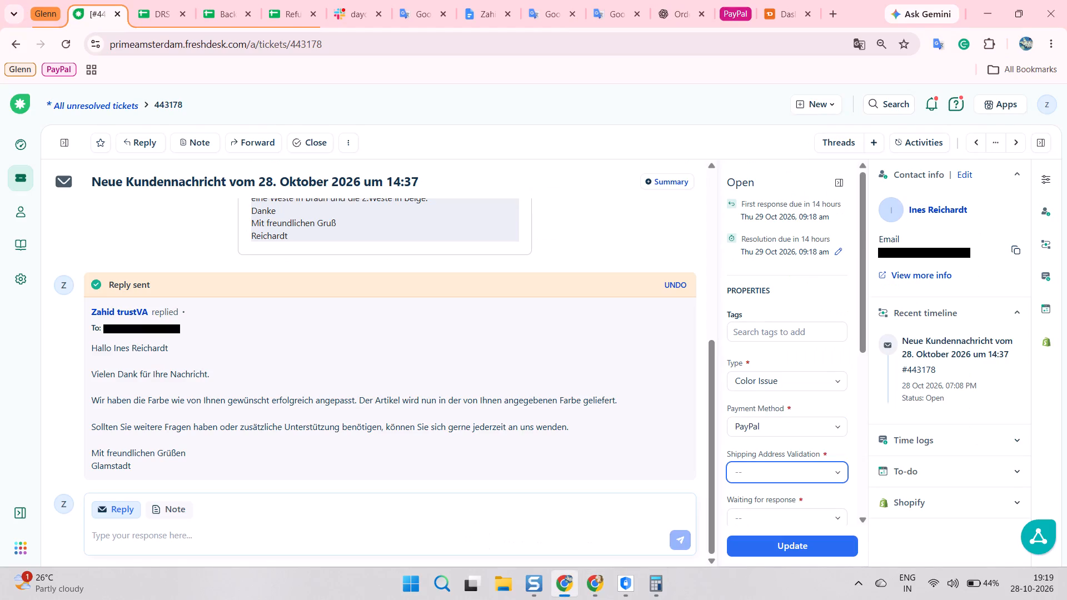
pyautogui.click(791, 333)
pyautogui.press('Tab')
pyautogui.press('Tab')
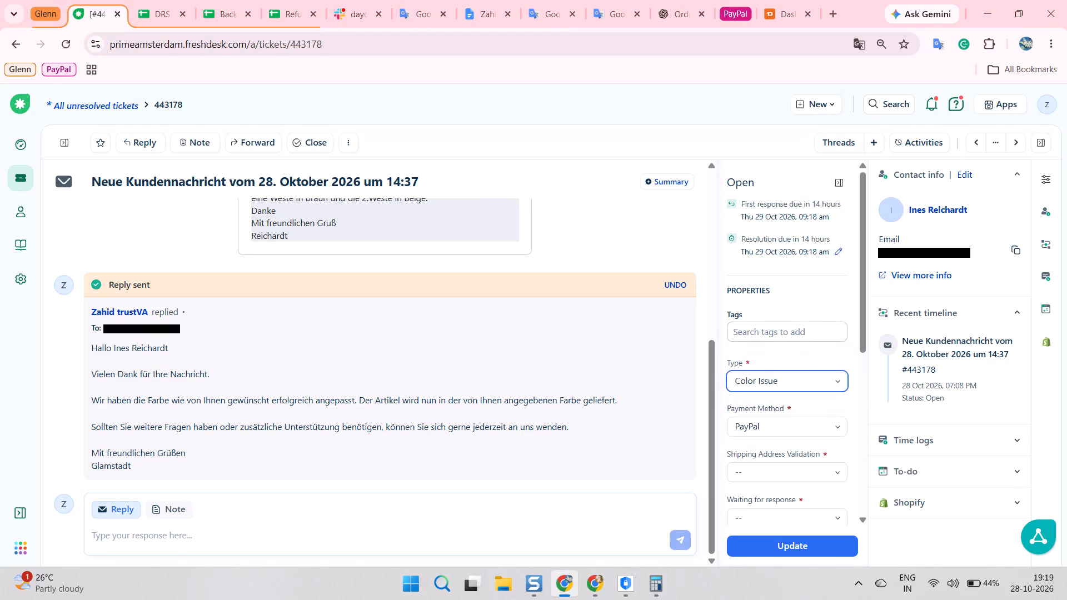
pyautogui.press('Tab')
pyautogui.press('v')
pyautogui.press('Tab')
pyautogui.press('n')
pyautogui.press('Tab')
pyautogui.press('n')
pyautogui.press('Tab')
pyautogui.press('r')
pyautogui.press('Tab')
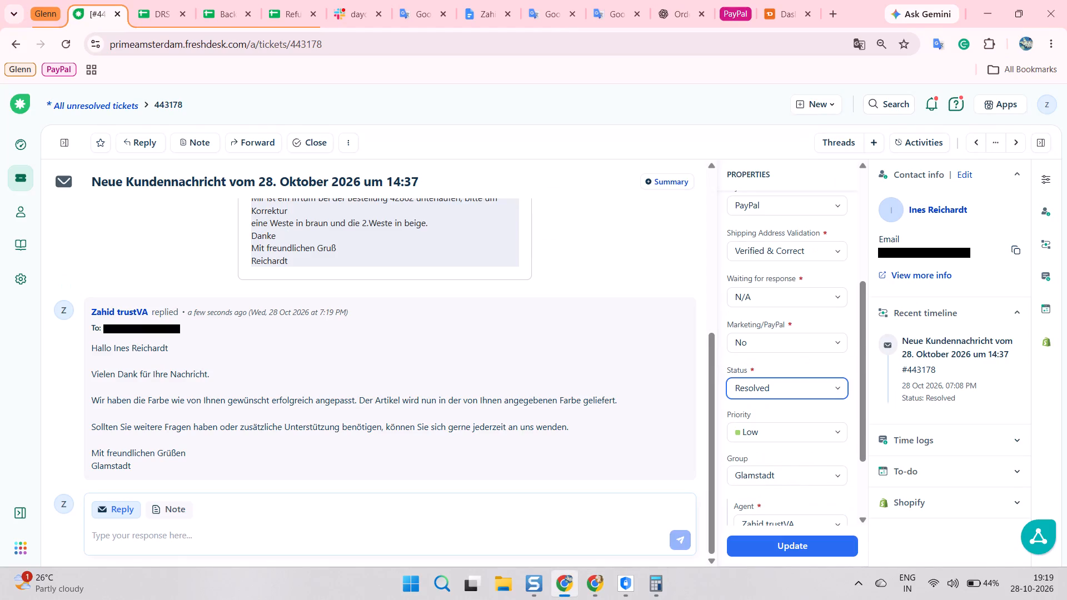
# Select Zahid as the ticket's agent and save the updated properties.
pyautogui.press('Tab')
pyautogui.press('Tab')
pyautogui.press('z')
pyautogui.scroll(-4, 791, 333)
pyautogui.click(795, 544)
pyautogui.scroll(-8, 679, 473)
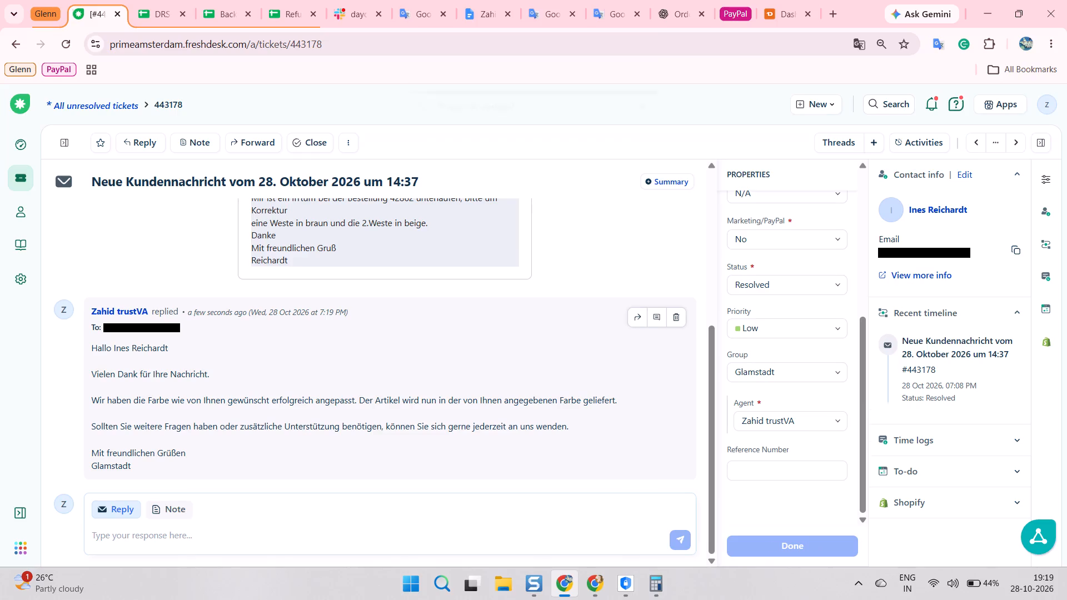
pyautogui.scroll(-2, 604, 389)
pyautogui.scroll(-5, 480, 343)
pyautogui.doubleClick(164, 102)
pyautogui.hotkey('ctrl', 'c')
pyautogui.hotkey('ctrl', 'c')
pyautogui.keyDown('ctrl'); pyautogui.click(161, 0); pyautogui.keyUp('ctrl')
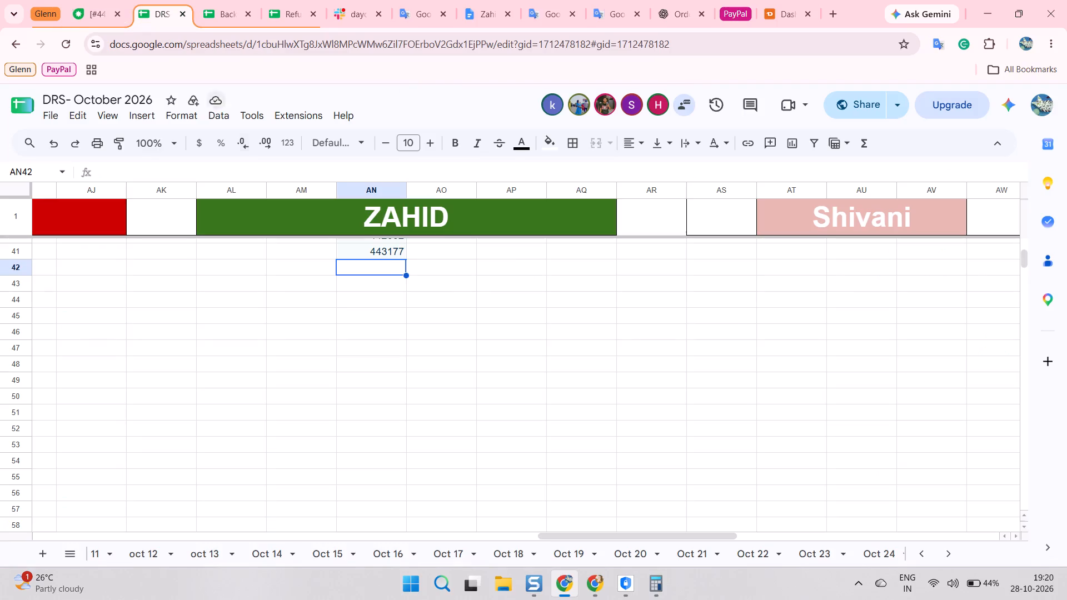
pyautogui.hotkey('ctrl', 'v')
pyautogui.click(374, 283)
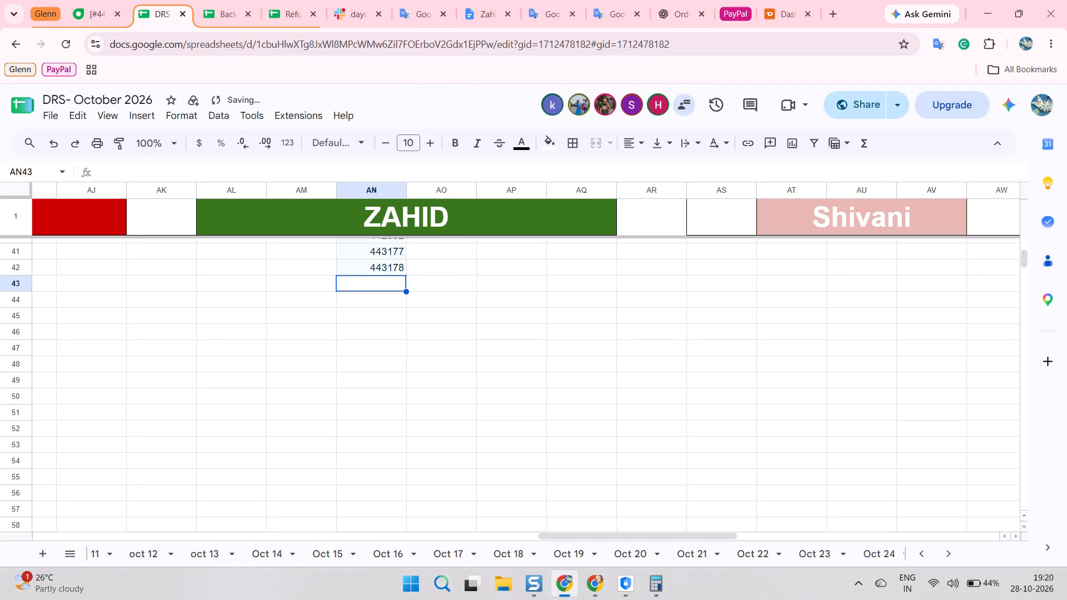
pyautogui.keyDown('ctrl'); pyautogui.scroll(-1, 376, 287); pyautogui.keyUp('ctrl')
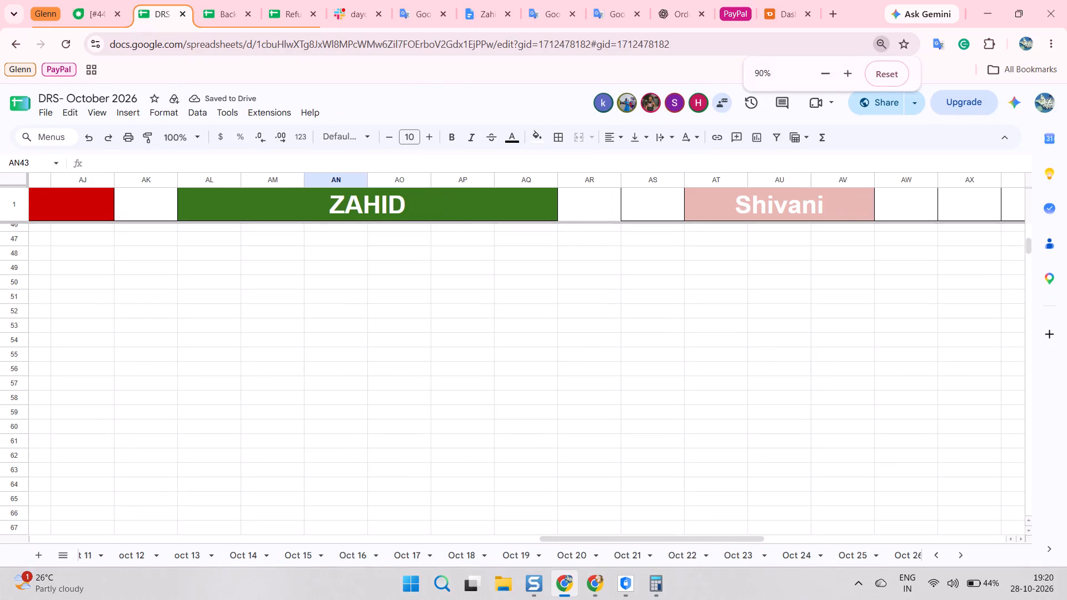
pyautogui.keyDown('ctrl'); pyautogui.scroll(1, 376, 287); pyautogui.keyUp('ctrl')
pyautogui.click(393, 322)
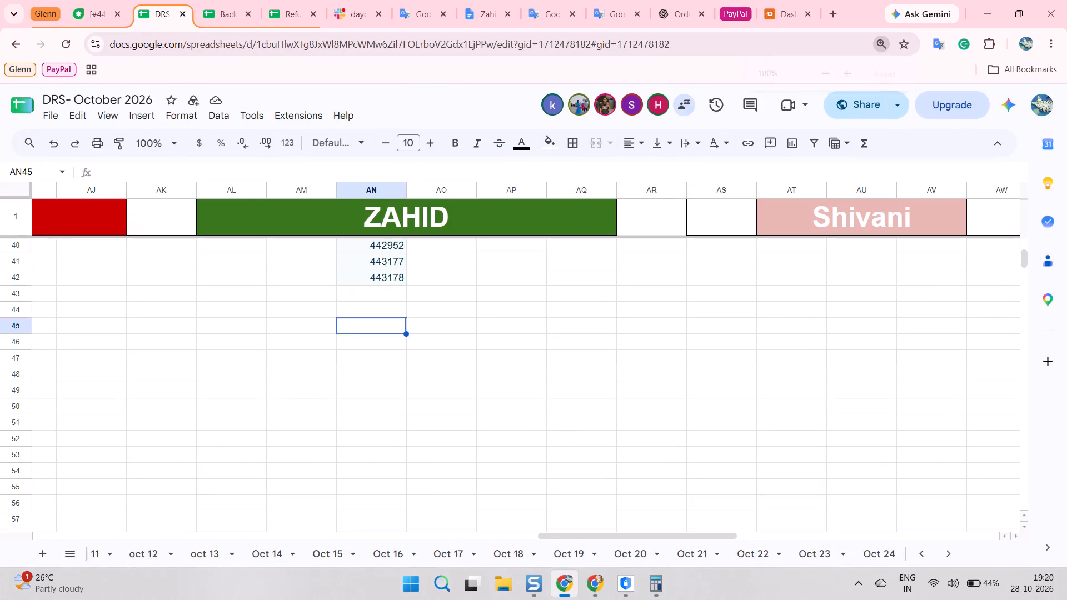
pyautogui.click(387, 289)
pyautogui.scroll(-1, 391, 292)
pyautogui.click(70, 0)
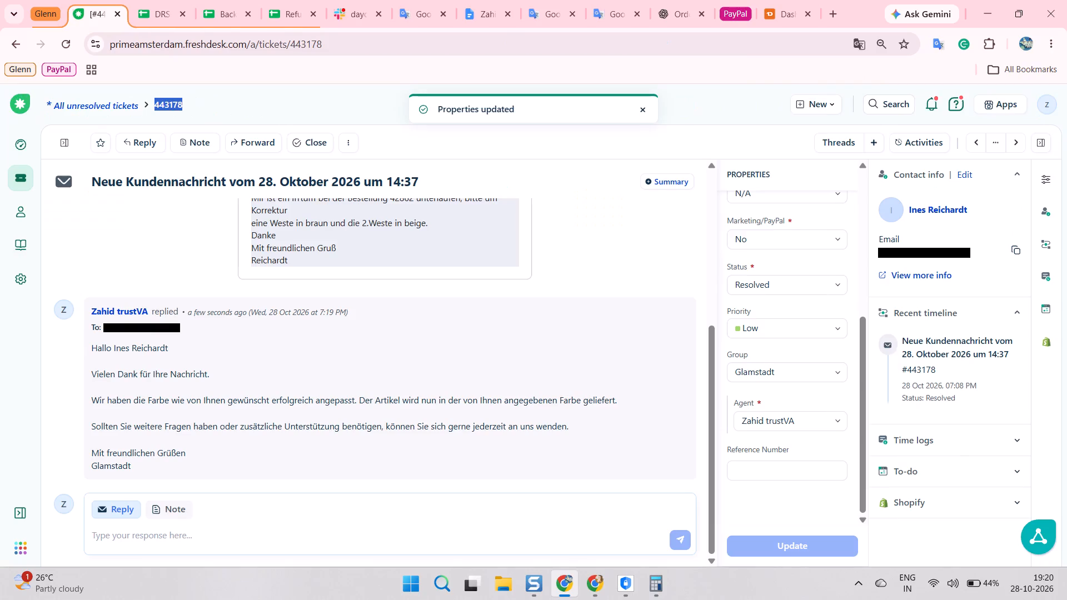
pyautogui.click(415, 347)
pyautogui.click(23, 178)
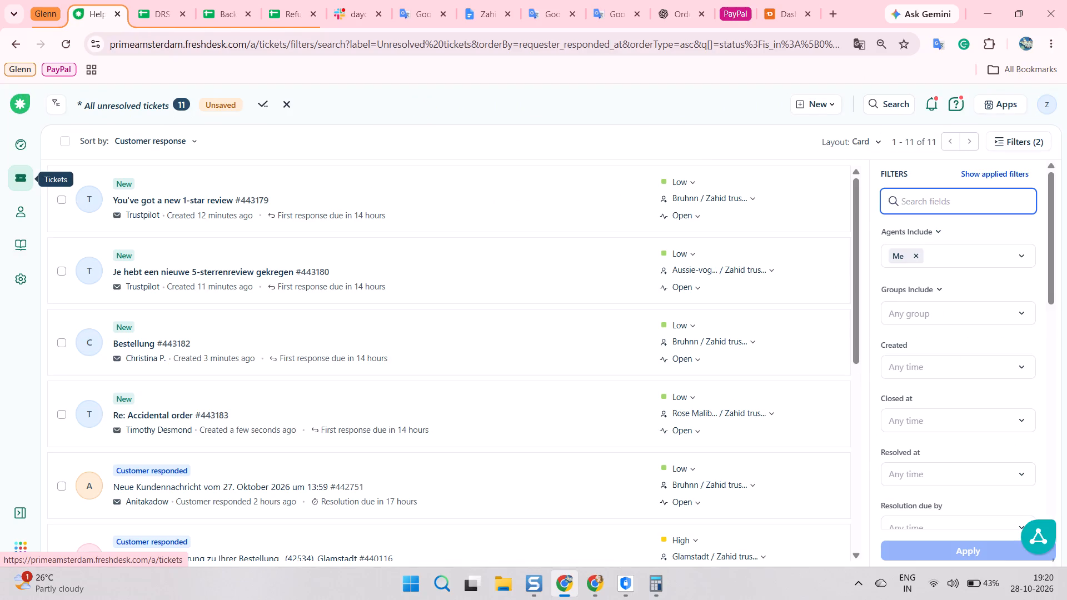
pyautogui.click(191, 202)
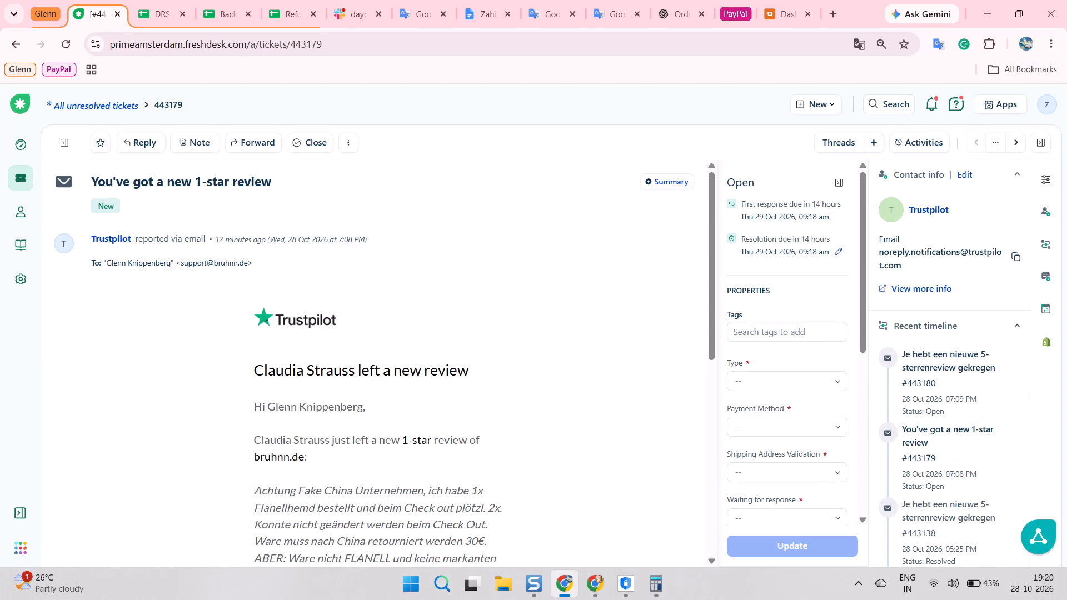
pyautogui.click(769, 378)
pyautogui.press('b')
pyautogui.press('BackSpace')
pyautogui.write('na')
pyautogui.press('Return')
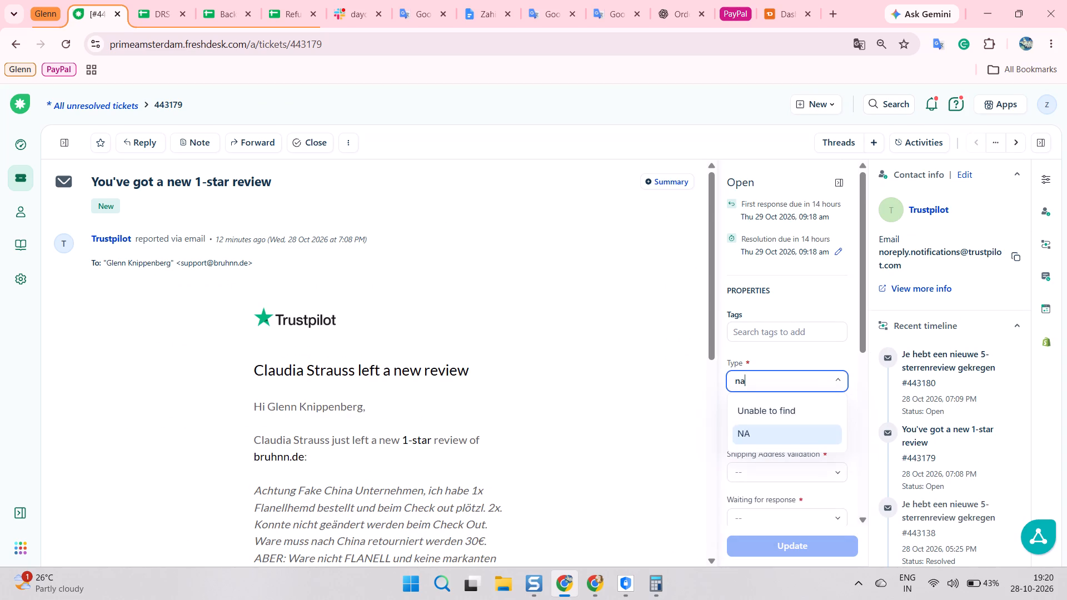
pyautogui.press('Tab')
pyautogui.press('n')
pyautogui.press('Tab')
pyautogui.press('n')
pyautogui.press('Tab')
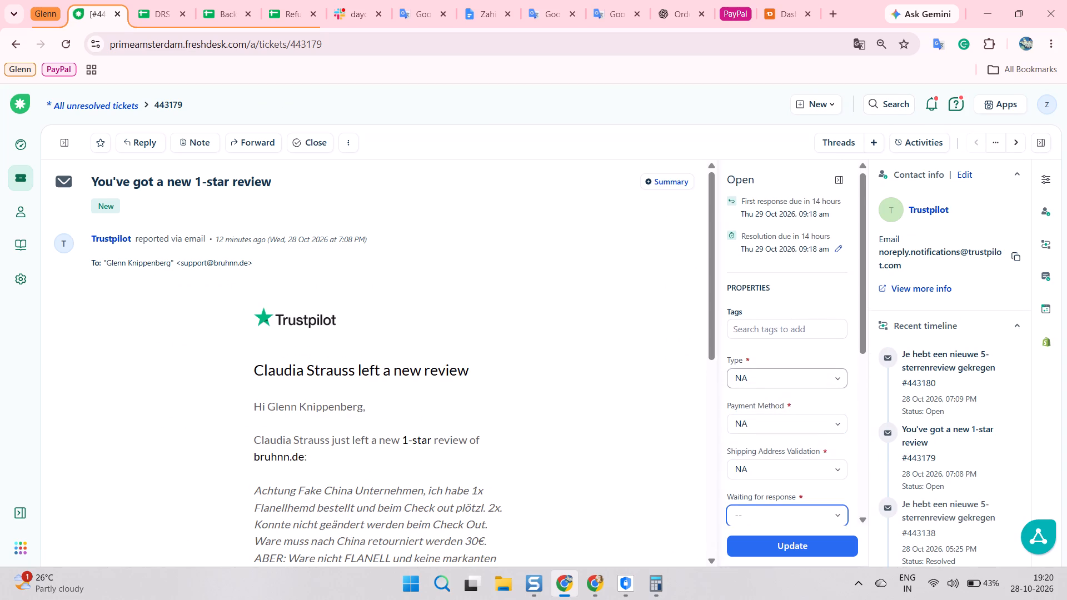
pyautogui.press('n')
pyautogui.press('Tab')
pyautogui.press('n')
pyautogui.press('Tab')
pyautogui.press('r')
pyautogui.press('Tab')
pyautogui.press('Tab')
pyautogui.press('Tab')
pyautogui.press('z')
pyautogui.scroll(-5, 769, 378)
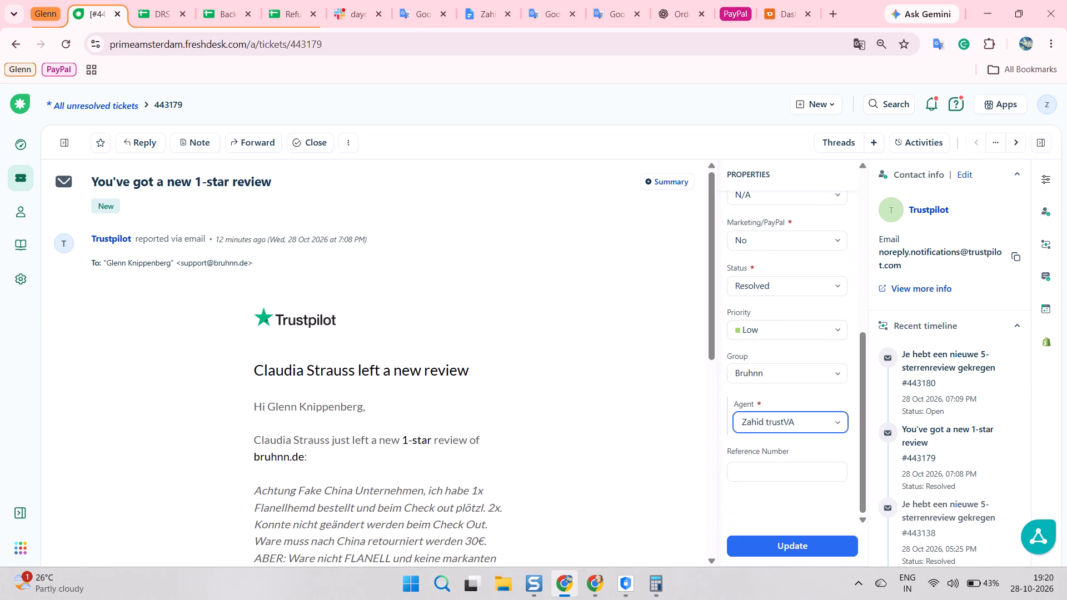
pyautogui.click(797, 545)
pyautogui.scroll(12, 796, 511)
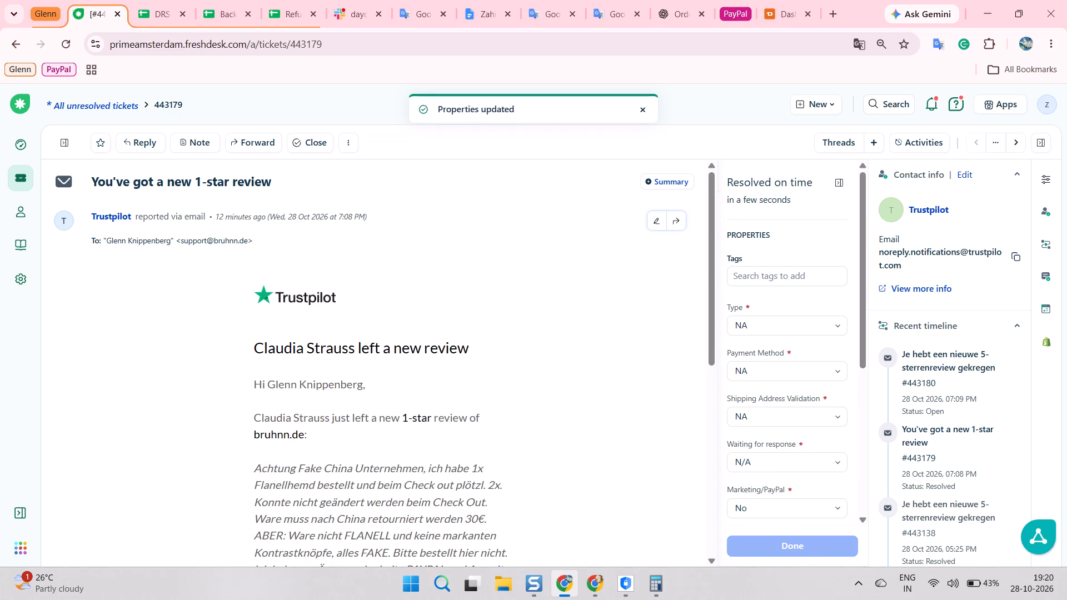
pyautogui.click(520, 277)
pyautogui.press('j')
pyautogui.scroll(2, 529, 282)
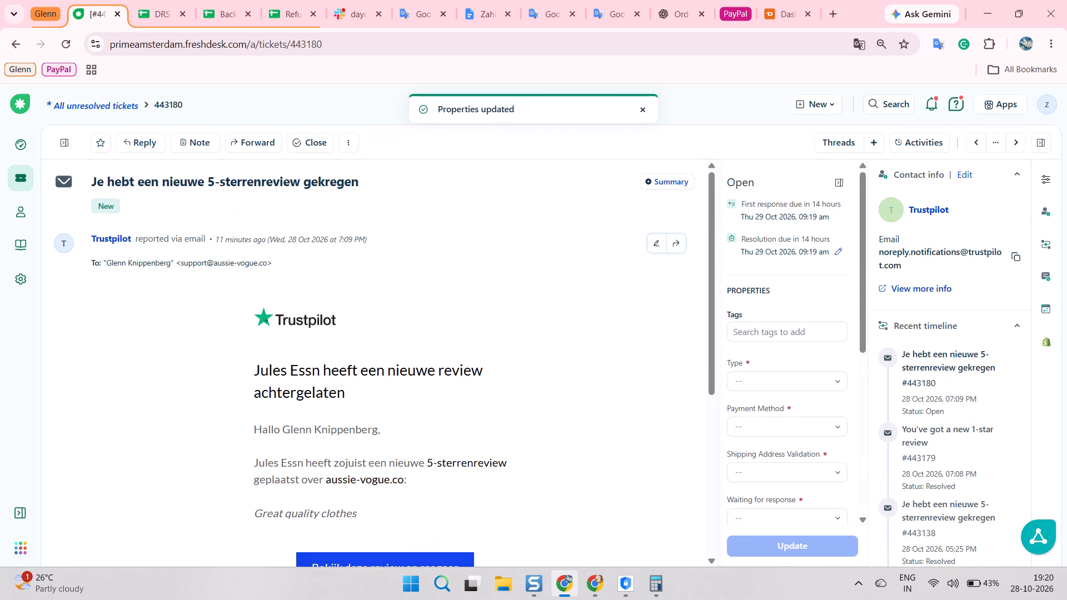
pyautogui.click(768, 382)
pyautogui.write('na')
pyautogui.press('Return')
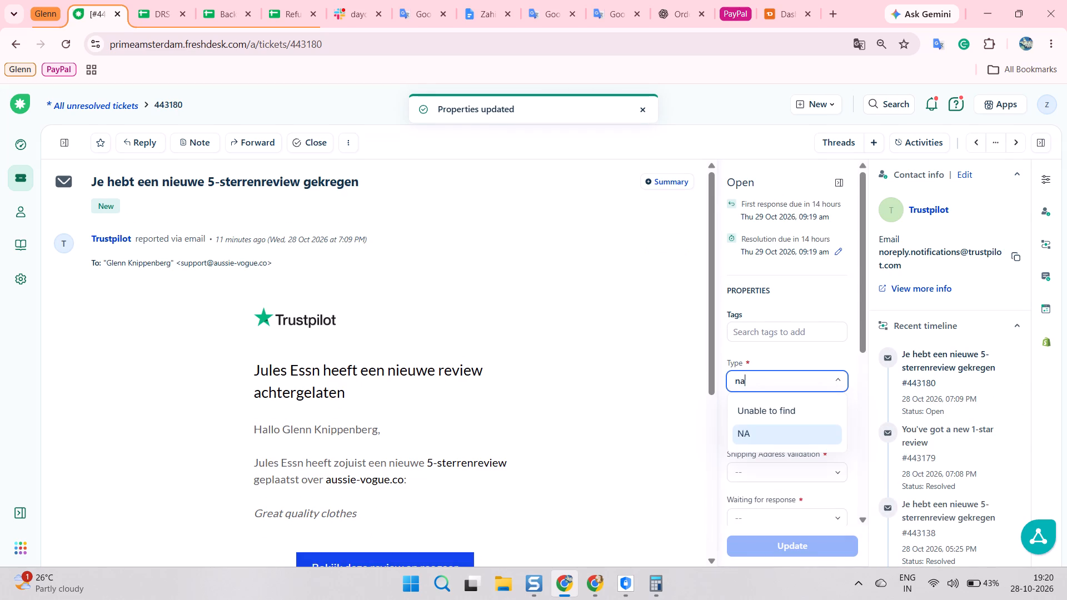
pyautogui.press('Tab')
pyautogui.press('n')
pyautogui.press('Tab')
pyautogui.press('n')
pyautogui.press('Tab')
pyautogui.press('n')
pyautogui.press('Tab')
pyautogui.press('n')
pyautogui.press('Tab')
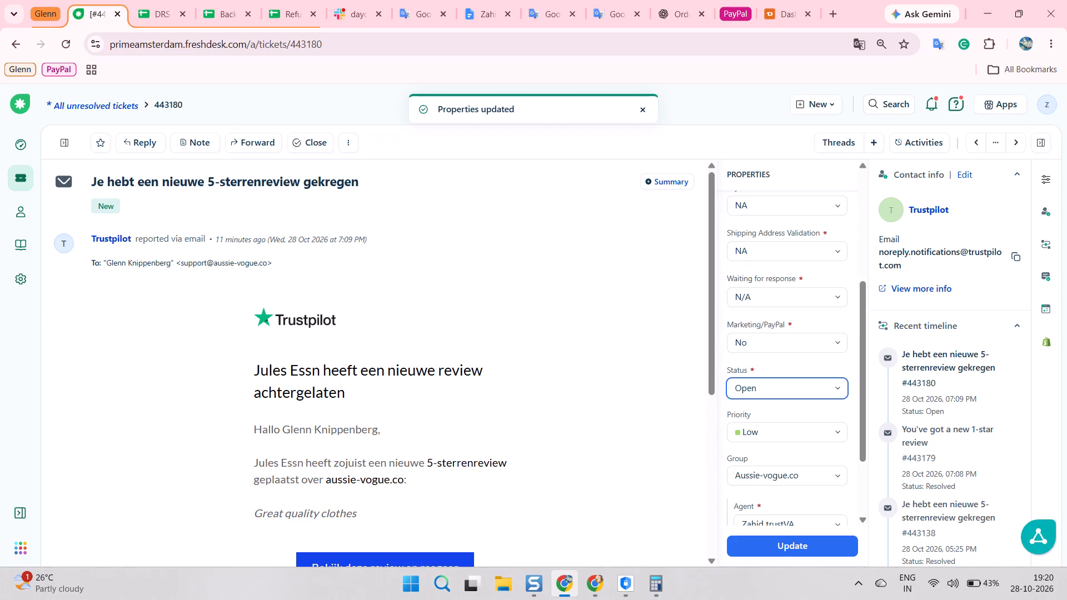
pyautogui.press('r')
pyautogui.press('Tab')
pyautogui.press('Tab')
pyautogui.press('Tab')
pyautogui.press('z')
pyautogui.scroll(-3, 789, 418)
pyautogui.click(787, 549)
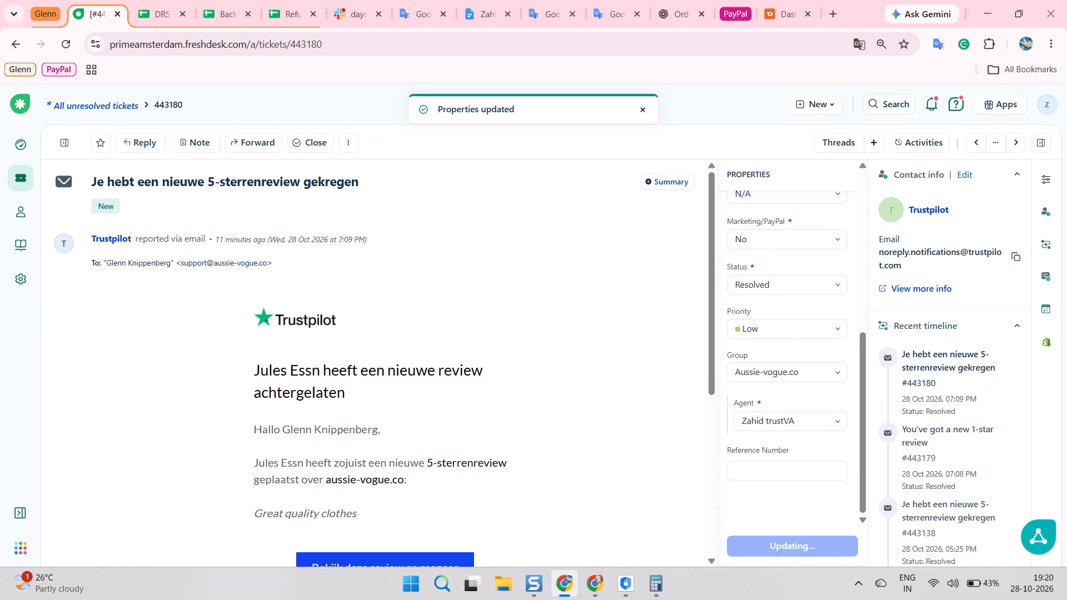
pyautogui.scroll(13, 781, 519)
# Move on to the next unresolved ticket, #443182.
pyautogui.click(496, 284)
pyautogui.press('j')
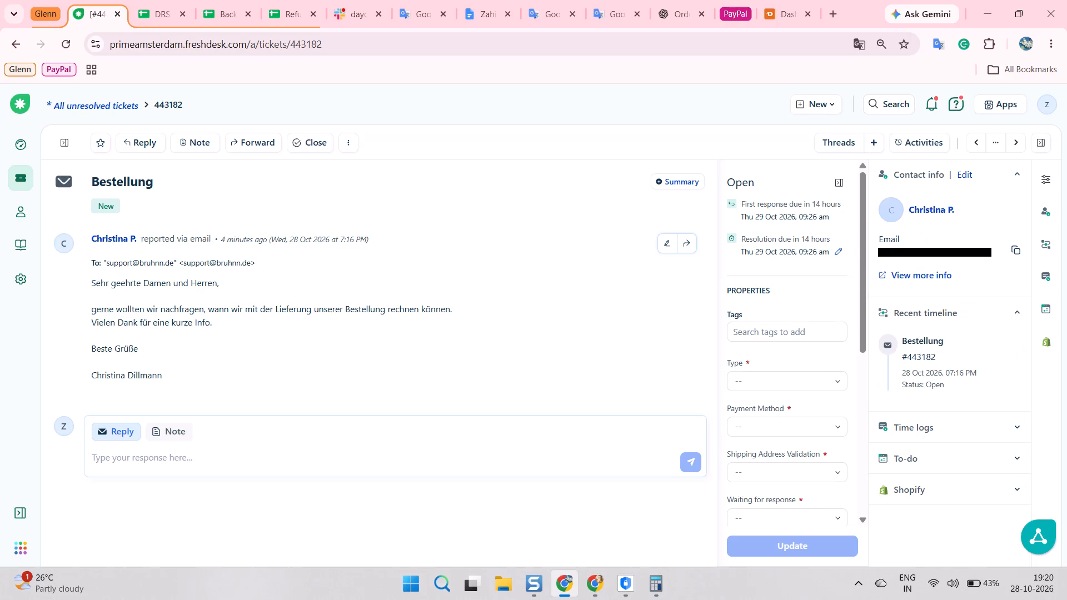
pyautogui.rightClick(451, 245)
pyautogui.scroll(-4, 461, 311)
pyautogui.click(561, 496)
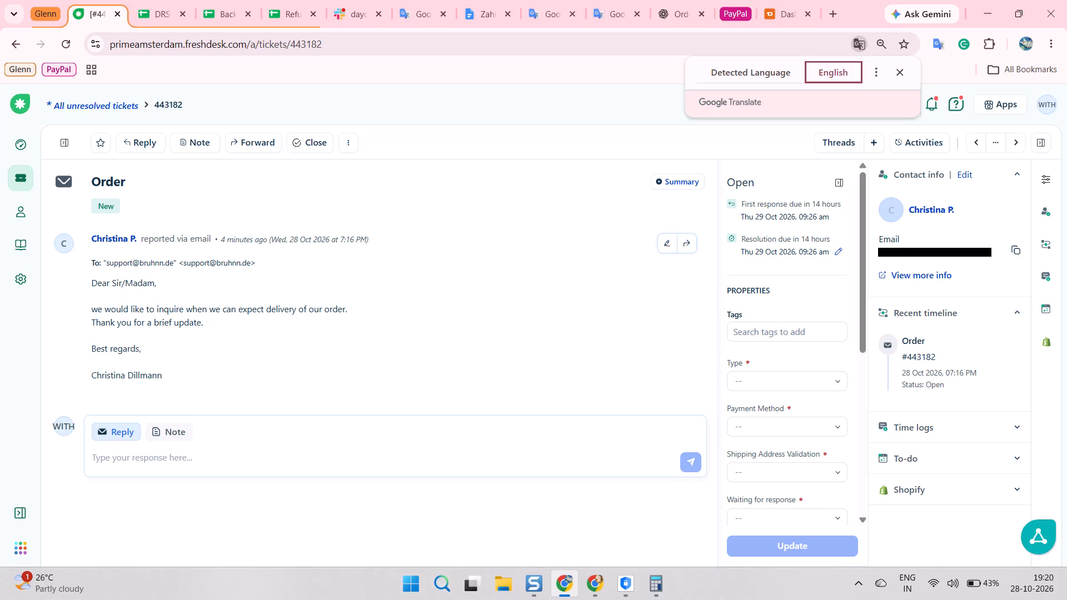
pyautogui.click(273, 304)
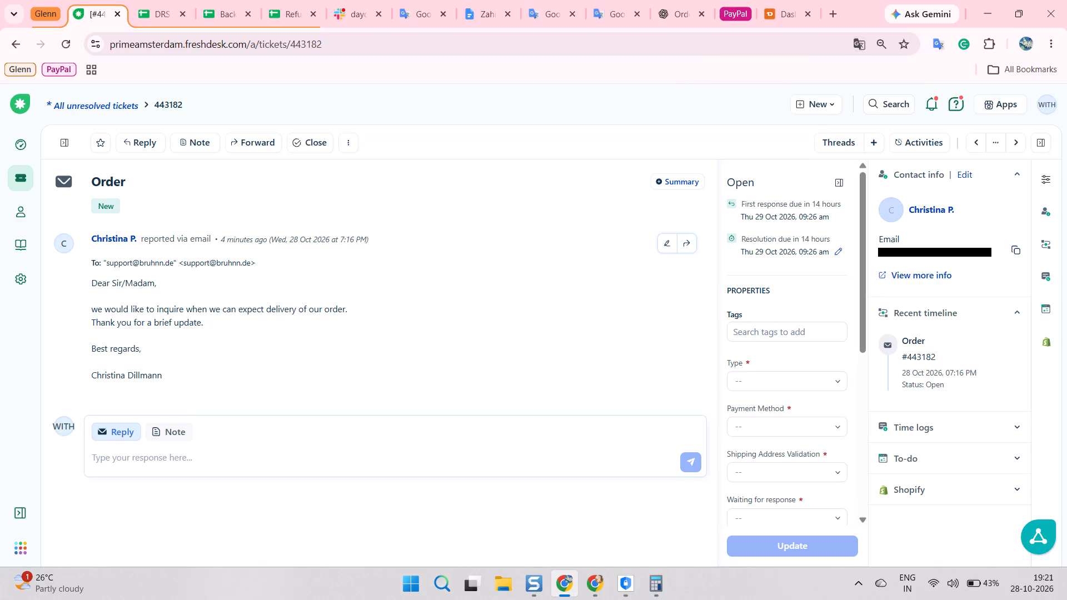
pyautogui.rightClick(442, 251)
pyautogui.scroll(-8, 482, 379)
pyautogui.click(523, 496)
pyautogui.click(734, 58)
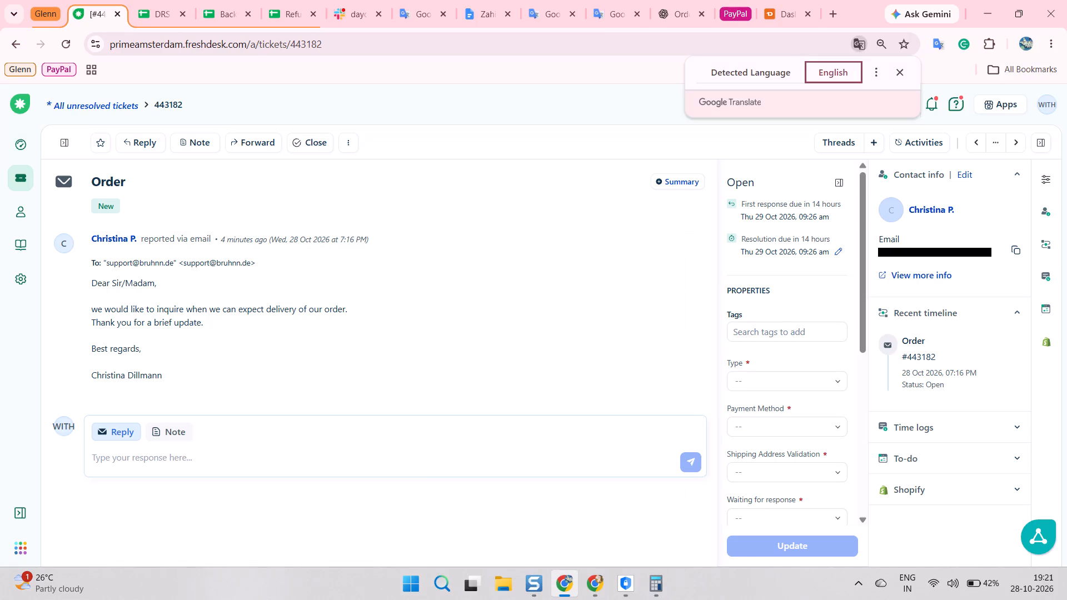
pyautogui.click(734, 58)
pyautogui.tripleClick(732, 72)
pyautogui.click(450, 294)
pyautogui.scroll(2, 988, 282)
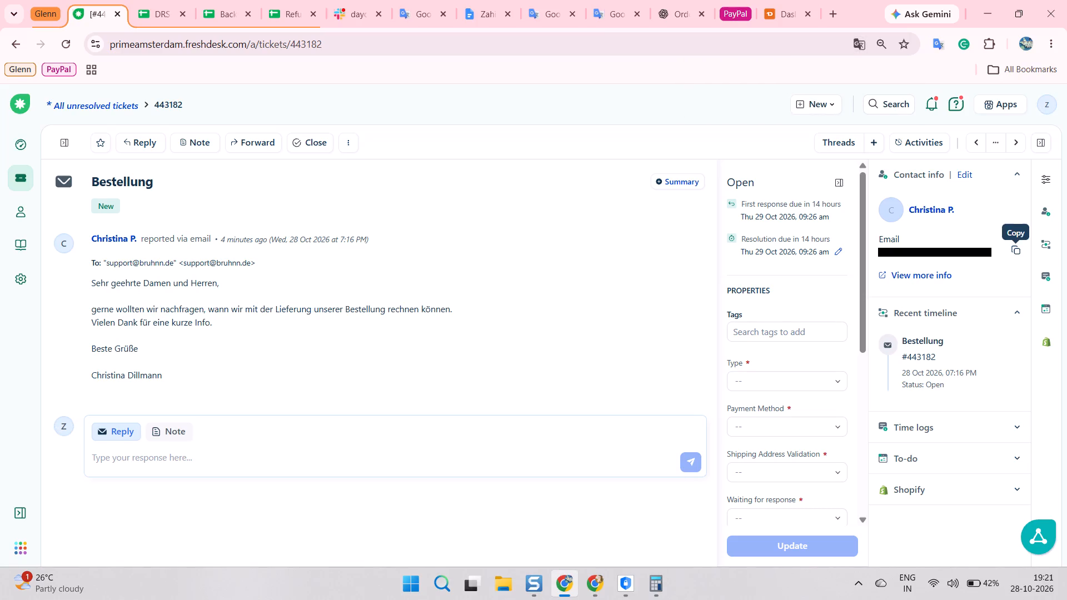
pyautogui.click(1016, 251)
pyautogui.click(441, 252)
pyautogui.hotkey('alt', 'Tab')
pyautogui.hotkey('alt', 'Tab')
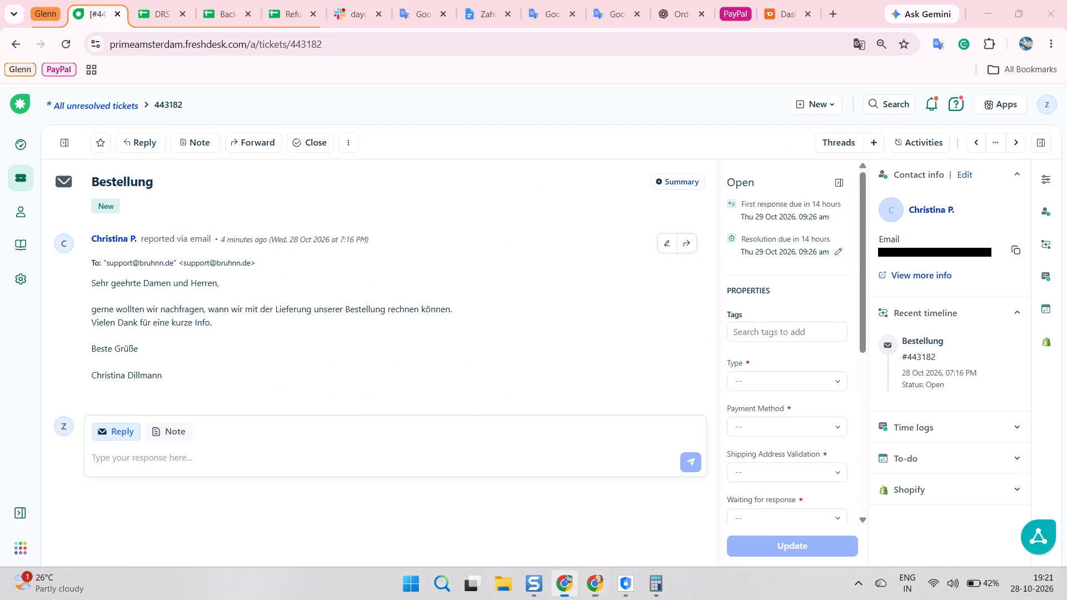
pyautogui.hotkey('alt', 'Tab')
pyautogui.click(153, 0)
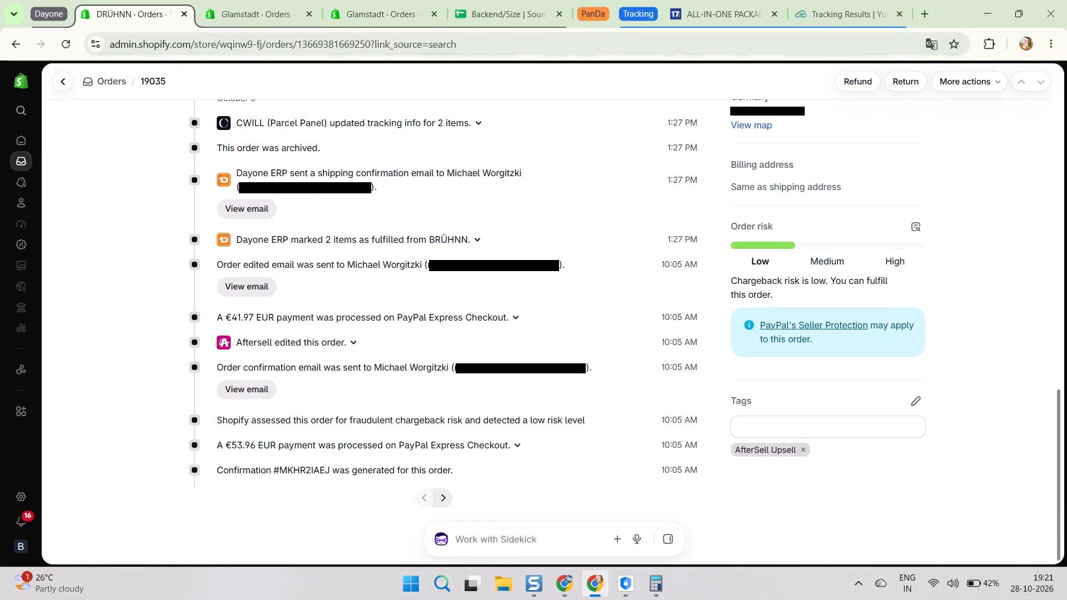
pyautogui.scroll(6, 193, 98)
pyautogui.click(19, 111)
pyautogui.hotkey('ctrl', 'v')
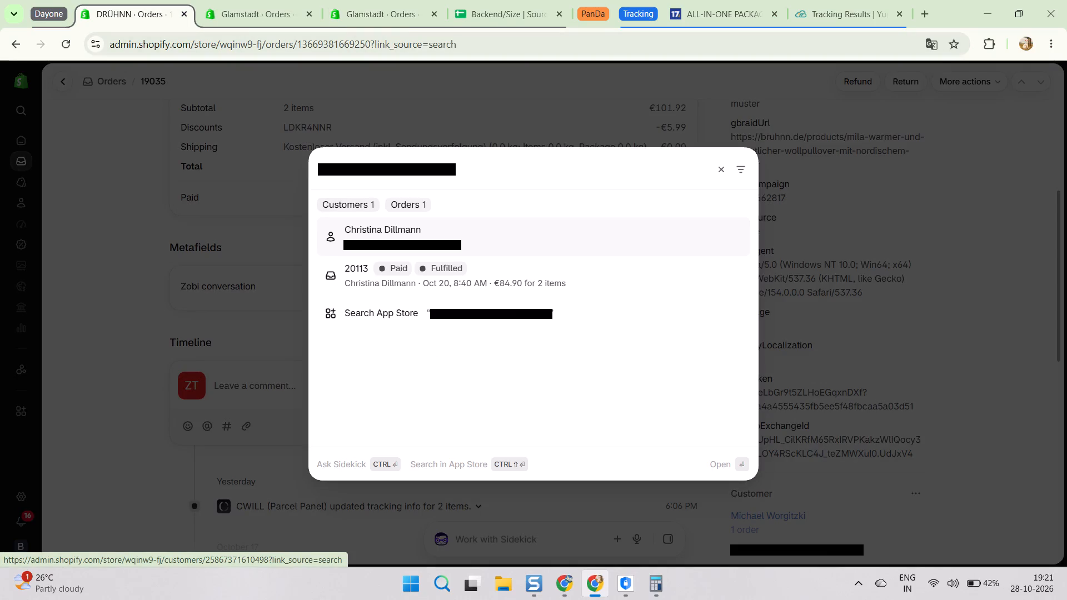
pyautogui.click(352, 268)
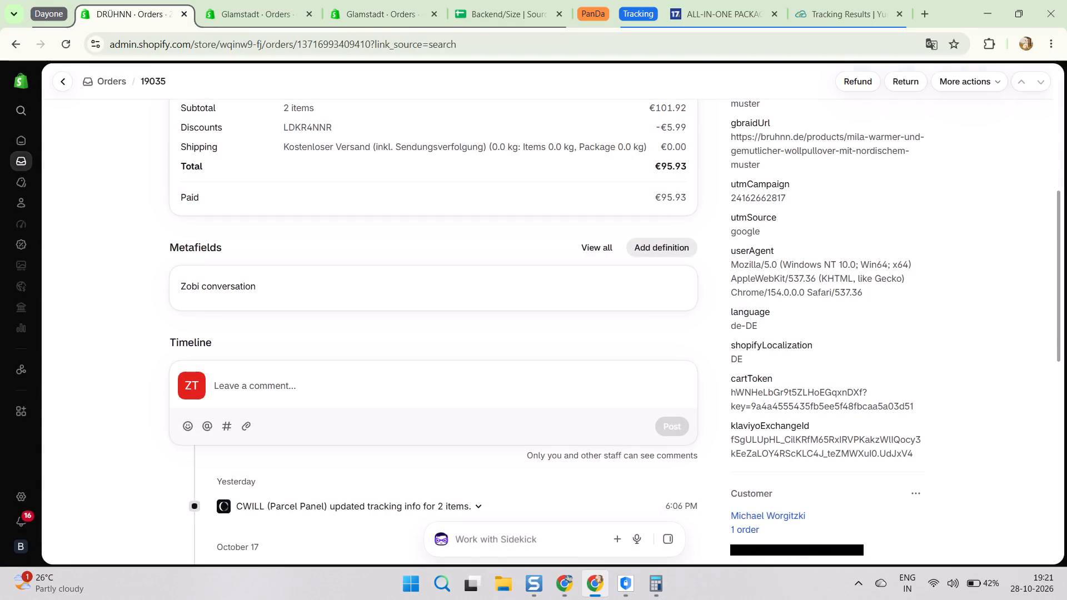
pyautogui.scroll(3, 467, 282)
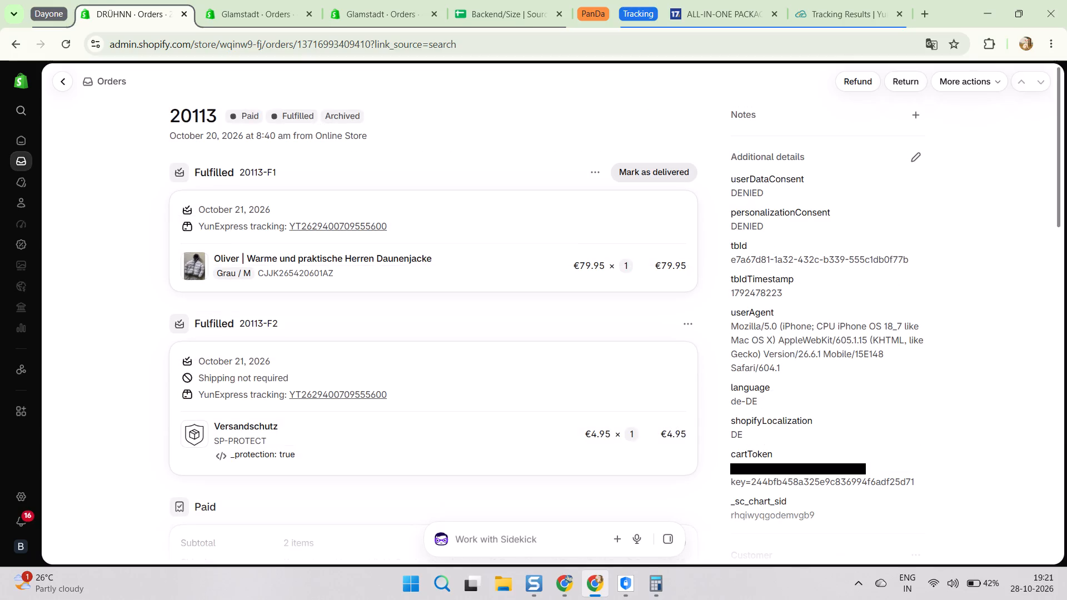
# Check order 20113's page for the customer's email and review its payment, shipping and fulfillment details.
pyautogui.hotkey('ctrl', 'f')
pyautogui.hotkey('ctrl', 'v')
pyautogui.scroll(7, 555, 268)
pyautogui.click(952, 69)
pyautogui.scroll(6, 671, 195)
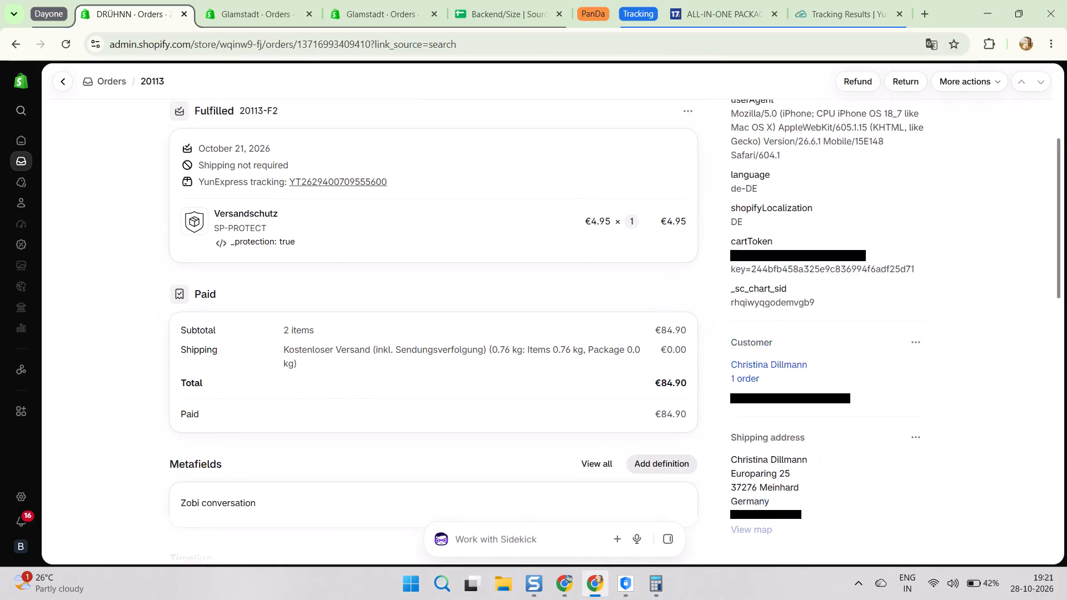
pyautogui.scroll(3, 444, 243)
pyautogui.click(448, 191)
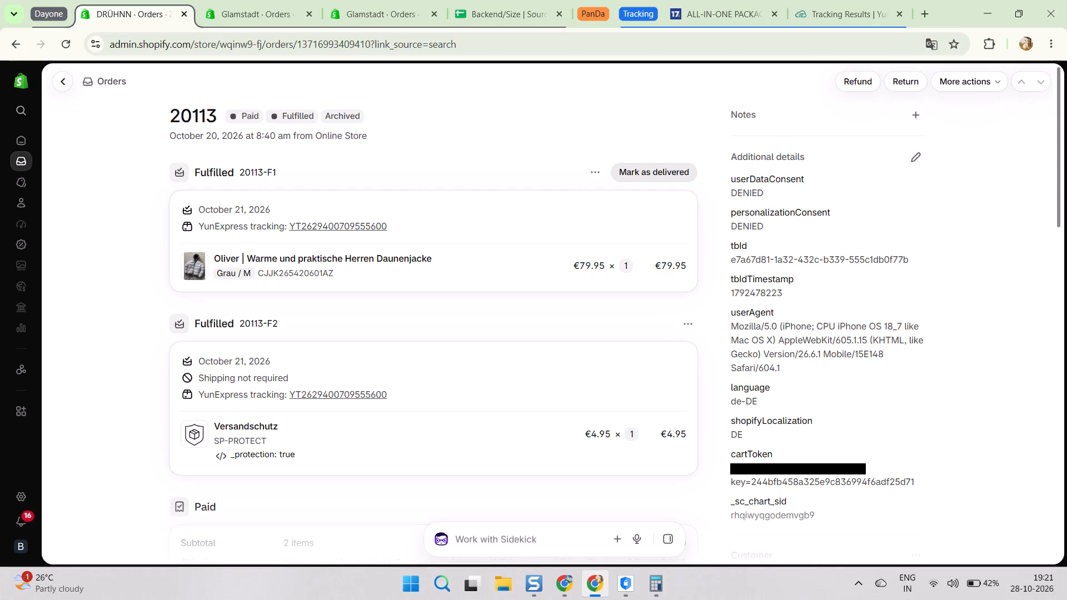
pyautogui.doubleClick(330, 234)
pyautogui.hotkey('ctrl', 'c')
pyautogui.hotkey('ctrl', 'c')
pyautogui.hotkey('ctrl', 'c')
pyautogui.click(828, 3)
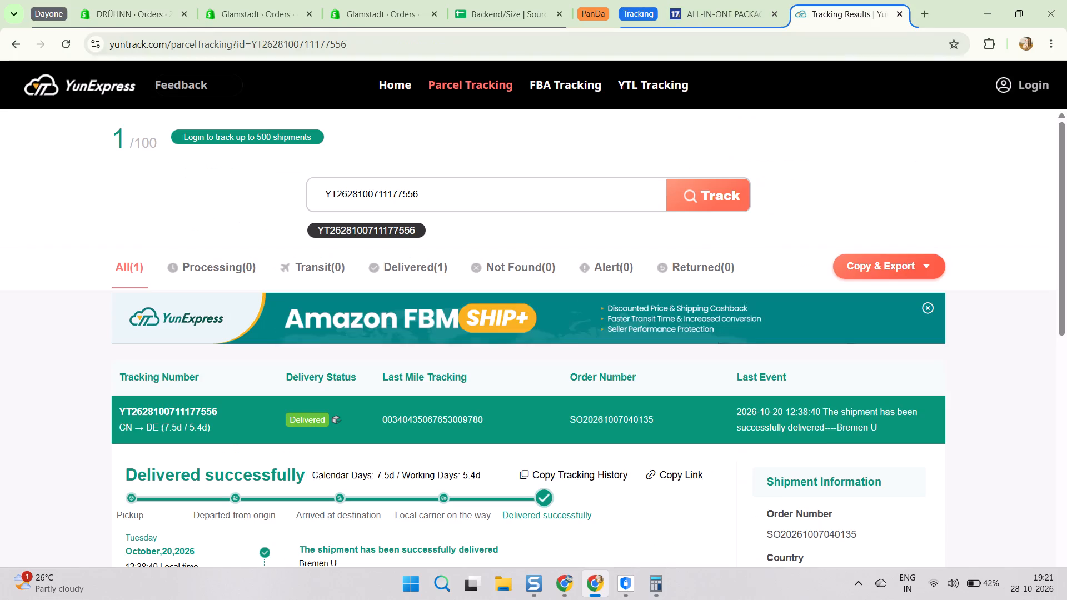
pyautogui.scroll(9, 720, 127)
pyautogui.click(461, 208)
pyautogui.scroll(3, 589, 190)
pyautogui.click(638, 179)
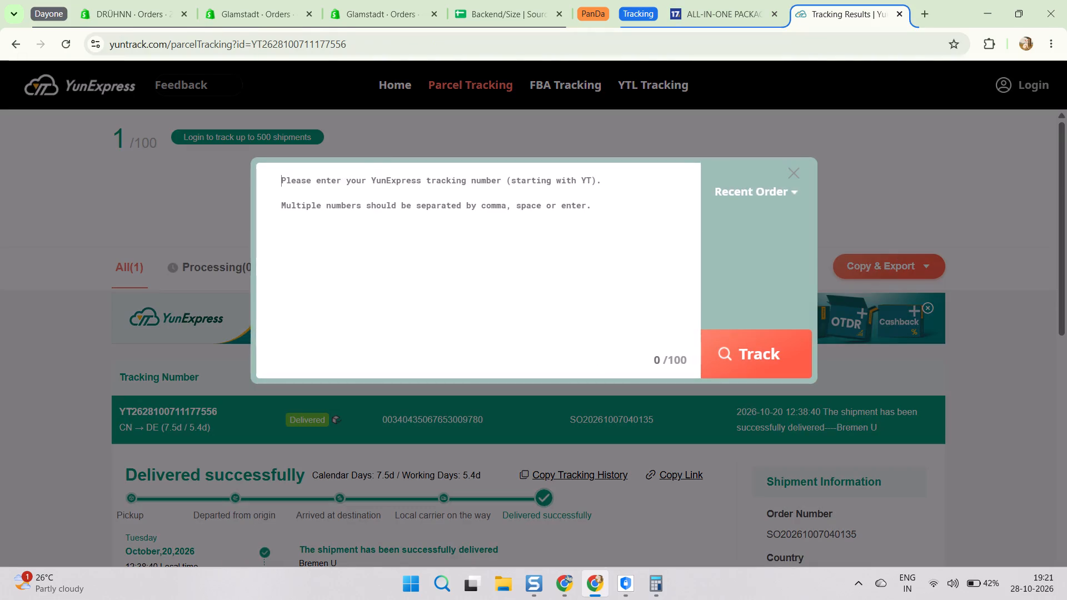
pyautogui.hotkey('ctrl', 'v')
pyautogui.click(749, 346)
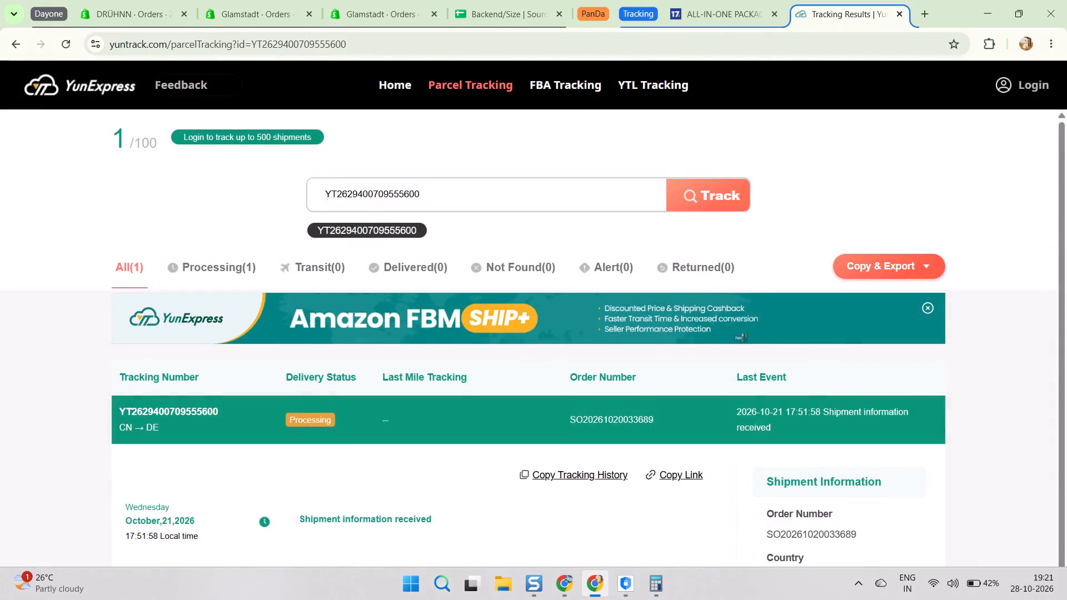
pyautogui.scroll(-1, 737, 314)
pyautogui.scroll(-2, 567, 279)
pyautogui.scroll(8, 501, 273)
pyautogui.hotkey('alt', 'Tab')
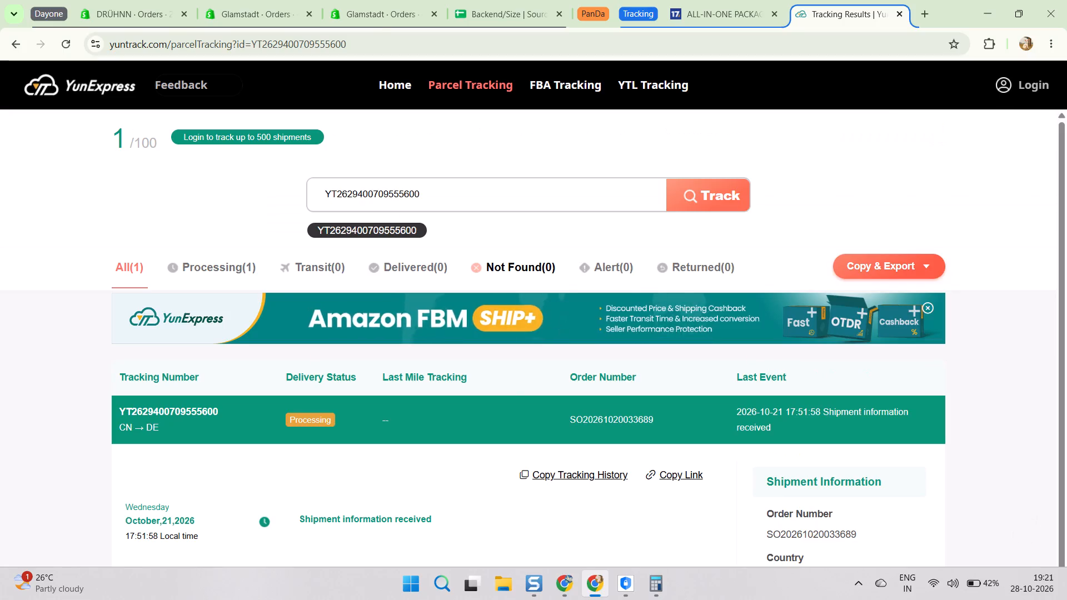
pyautogui.click(435, 283)
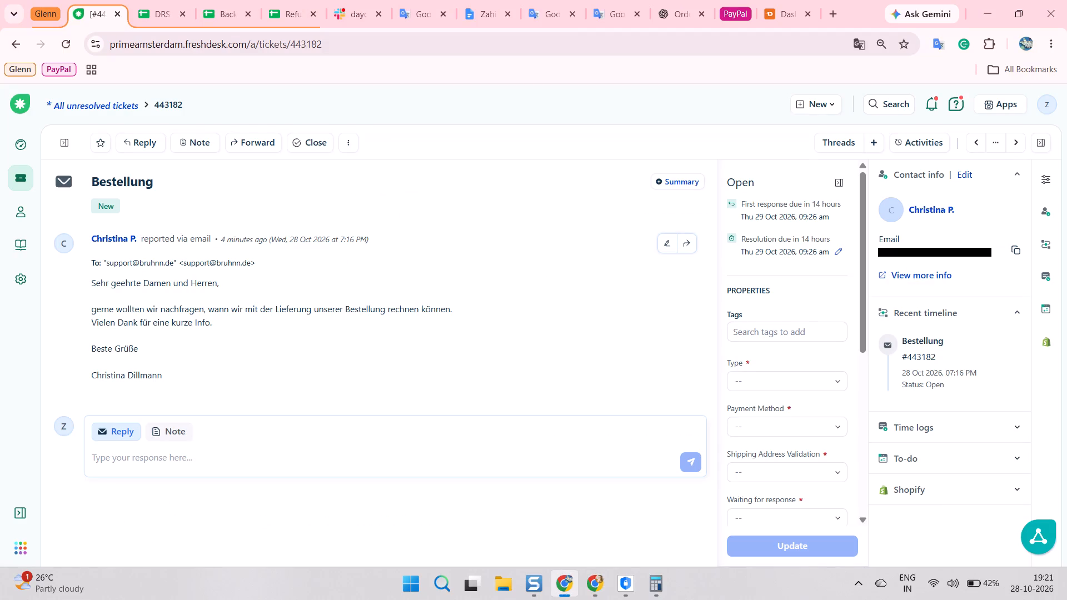
pyautogui.hotkey('alt', 'Tab')
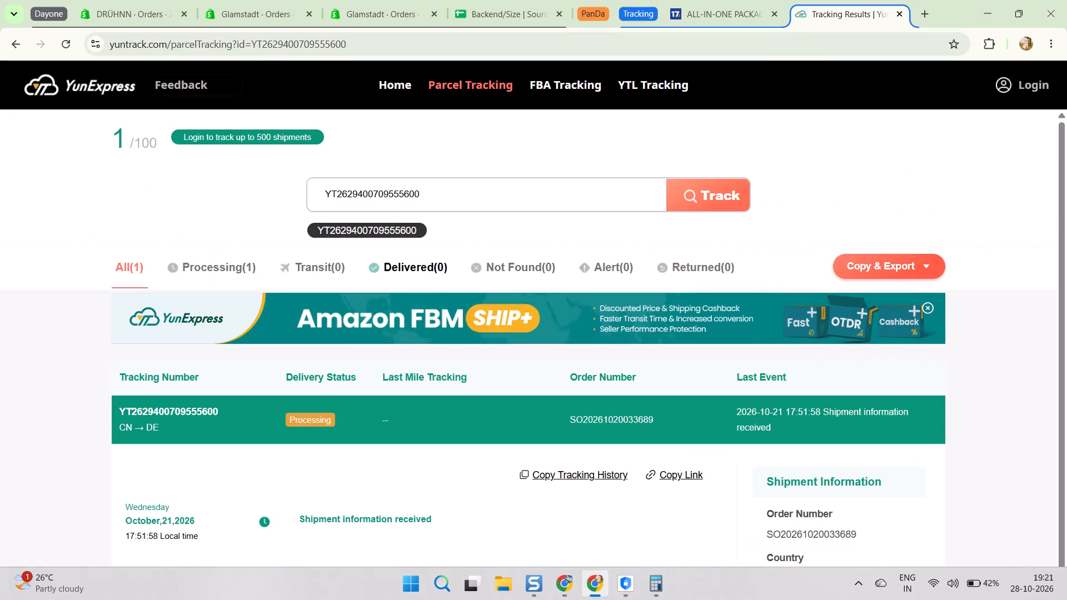
pyautogui.hotkey('alt', 'Tab')
pyautogui.click(265, 283)
pyautogui.hotkey('alt', 'Tab')
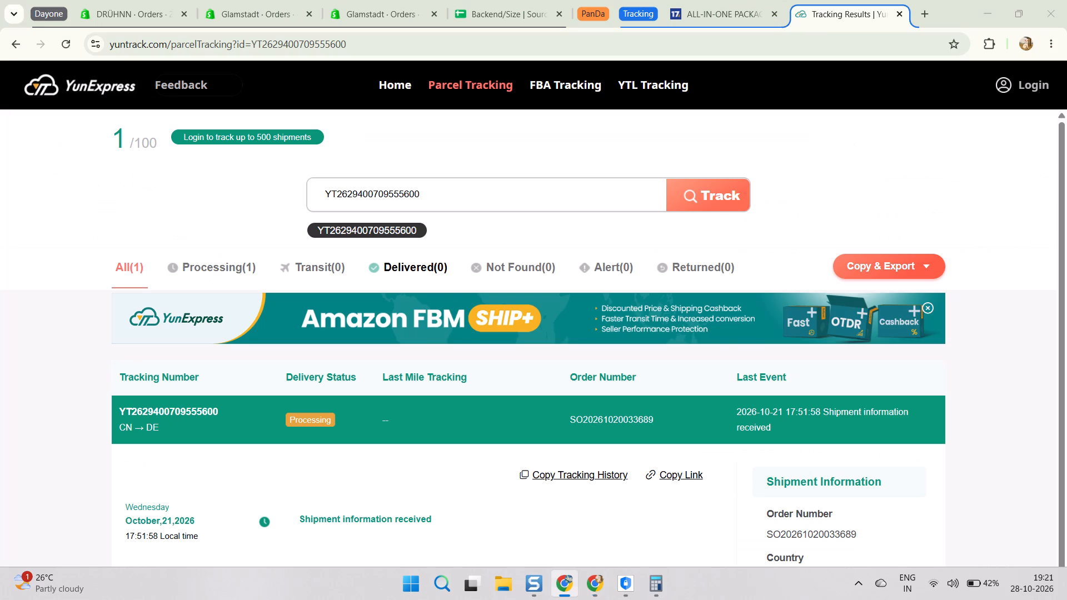
pyautogui.hotkey('alt', 'Tab')
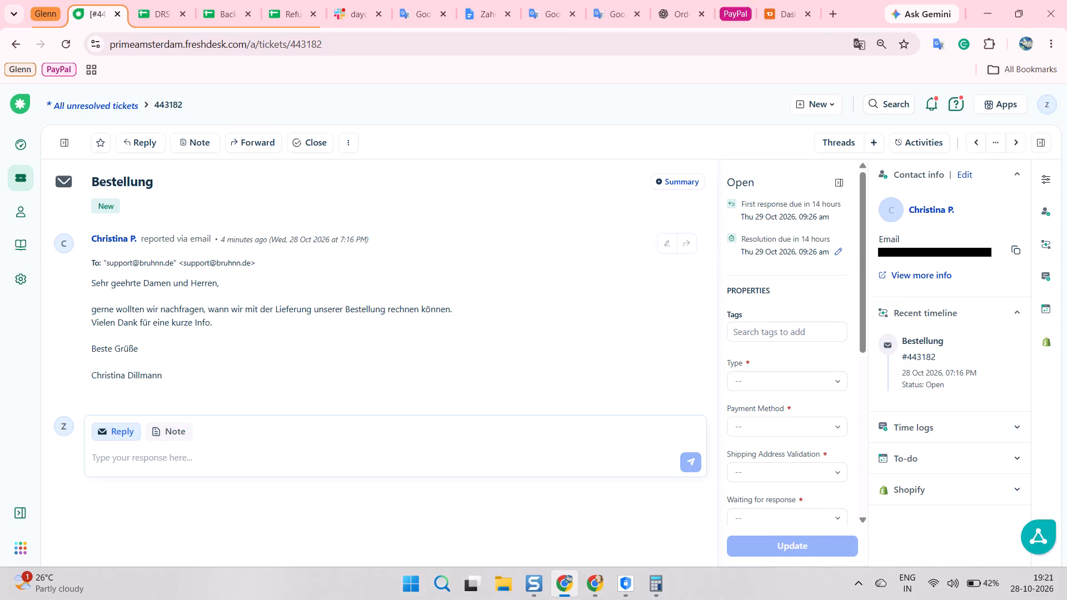
pyautogui.hotkey('alt', 'Tab')
pyautogui.click(150, 0)
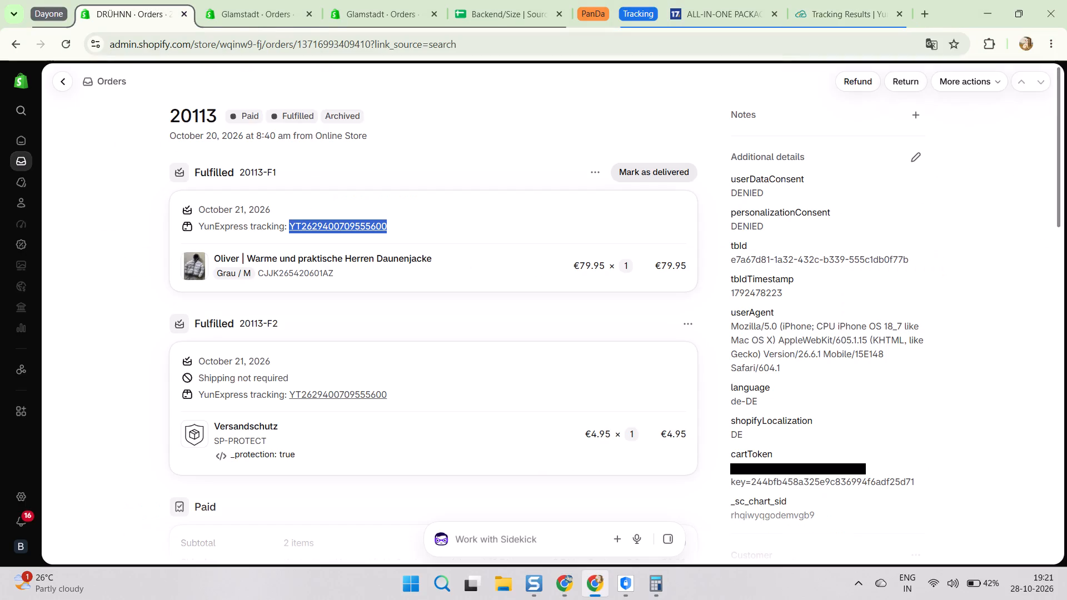
pyautogui.click(424, 289)
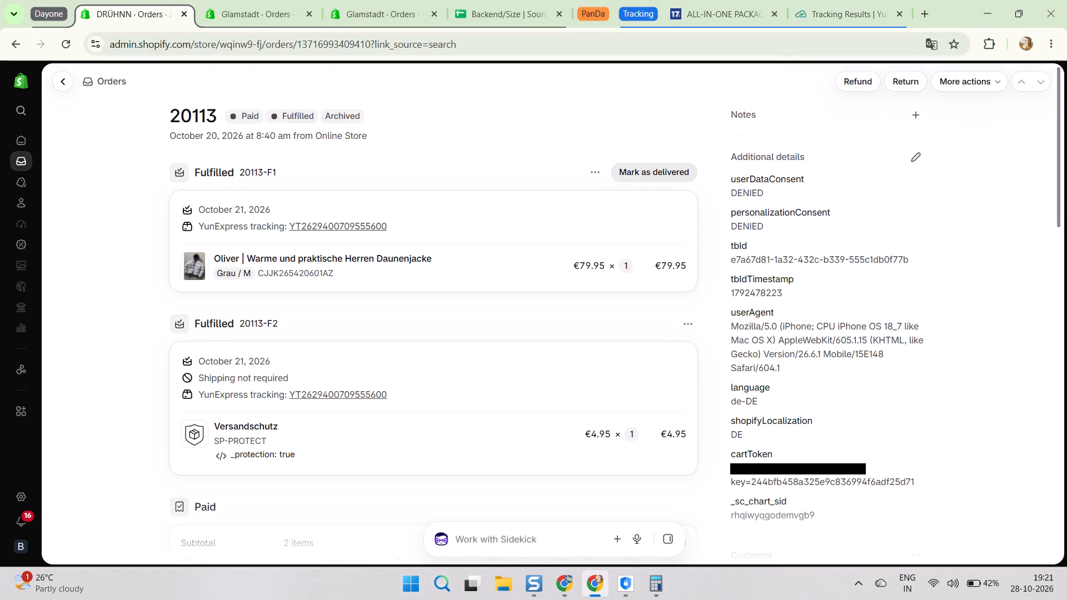
pyautogui.click(366, 186)
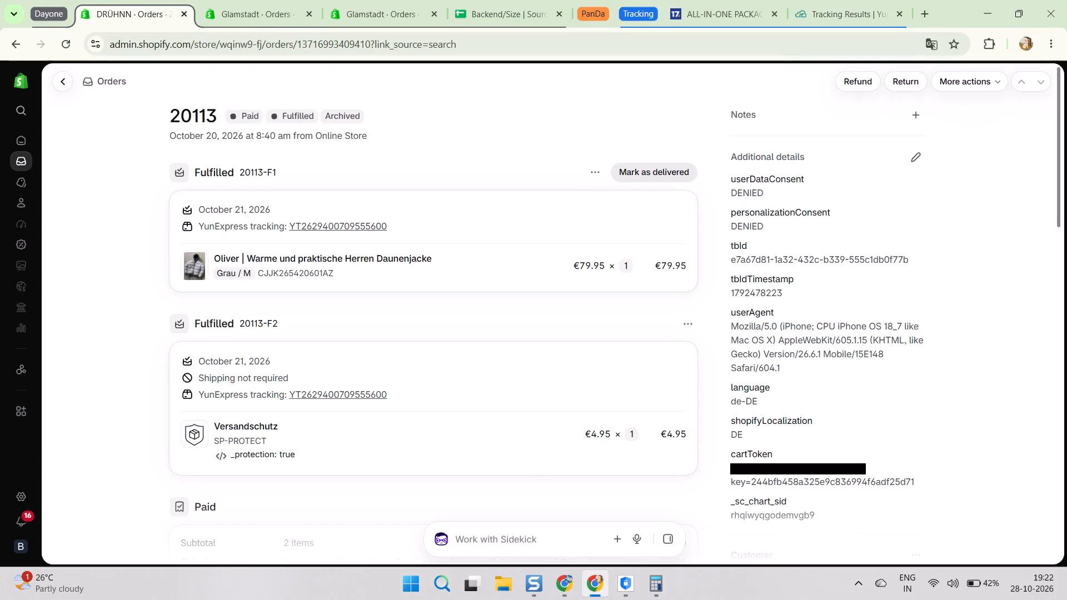
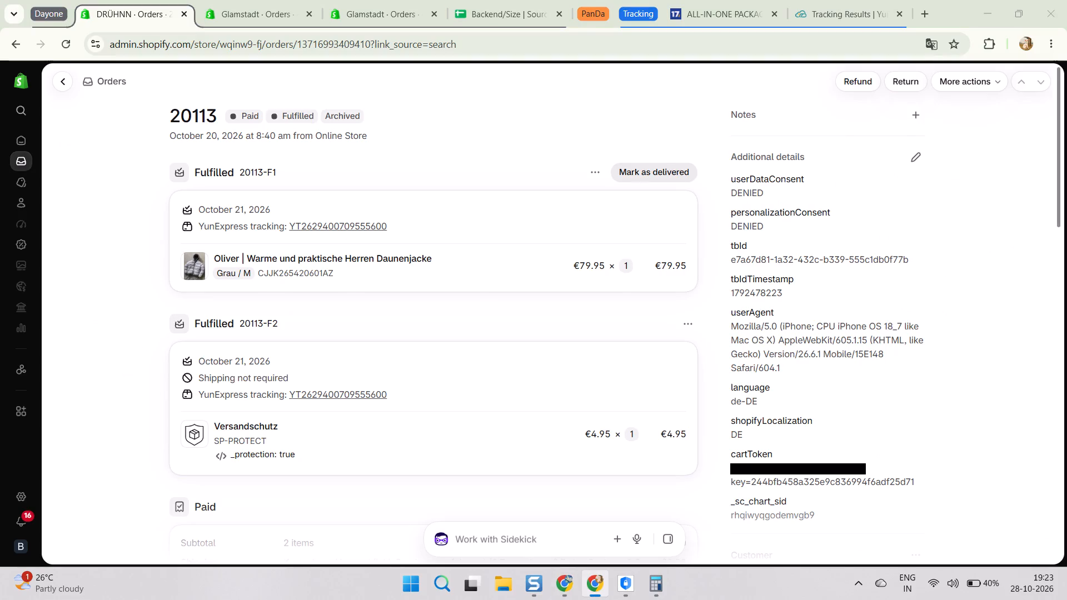
pyautogui.click(245, 298)
pyautogui.hotkey('alt', 'Tab')
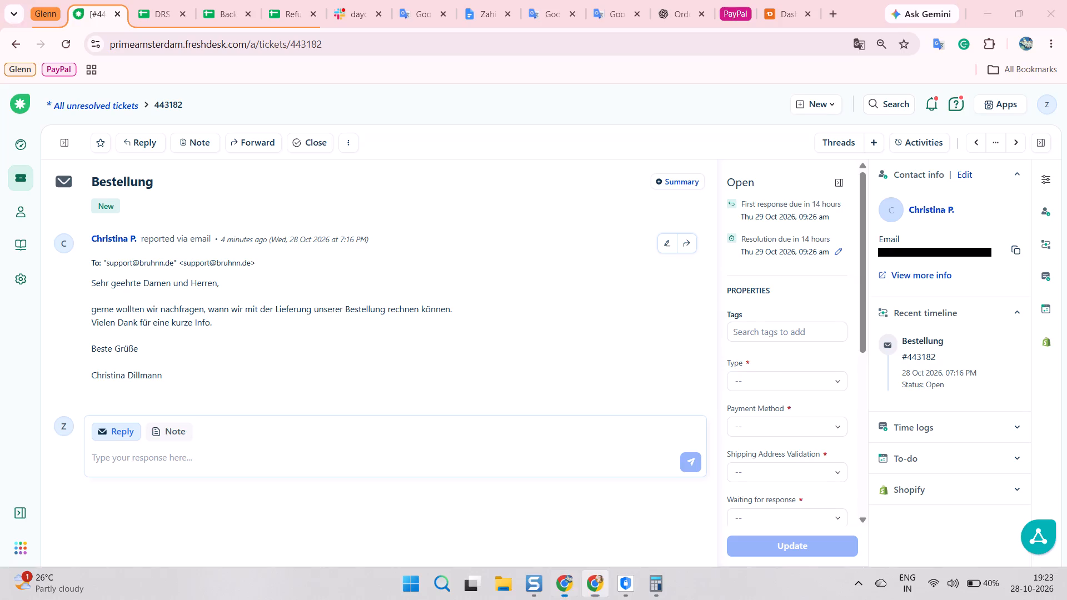
pyautogui.click(421, 267)
pyautogui.hotkey('alt', 'Tab')
pyautogui.scroll(-12, 407, 239)
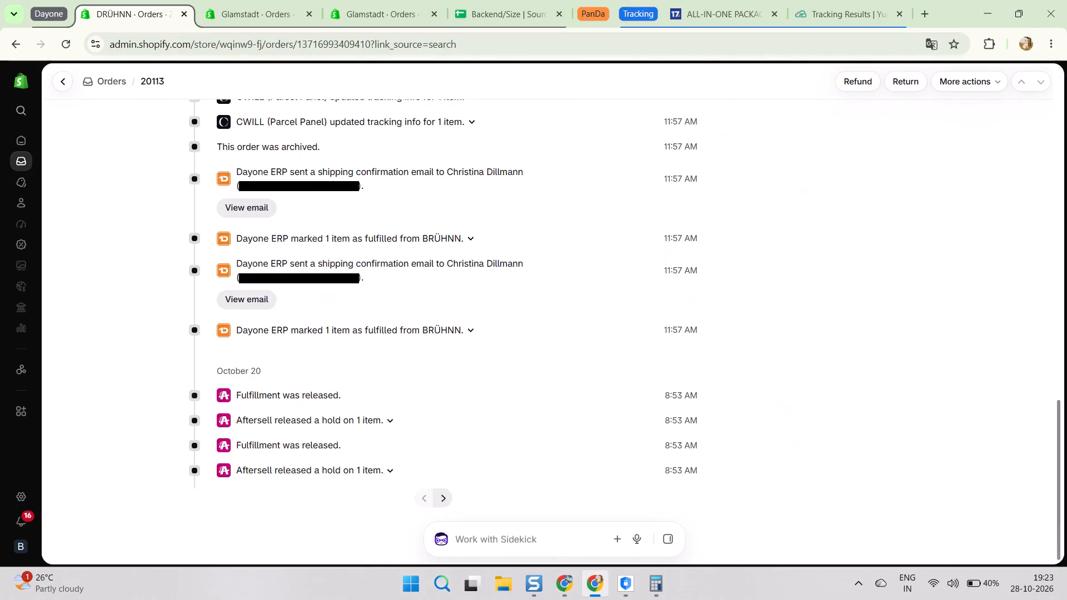
pyautogui.scroll(13, 525, 251)
pyautogui.hotkey('alt', 'Tab')
pyautogui.scroll(3, 500, 247)
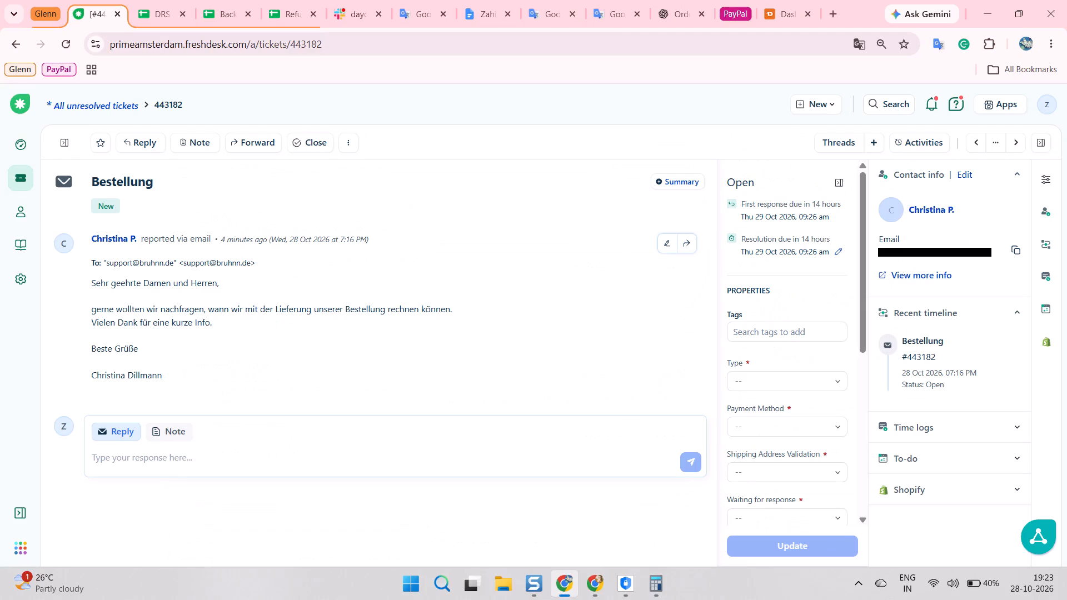
pyautogui.scroll(2, 502, 246)
pyautogui.click(482, 237)
pyautogui.click(492, 231)
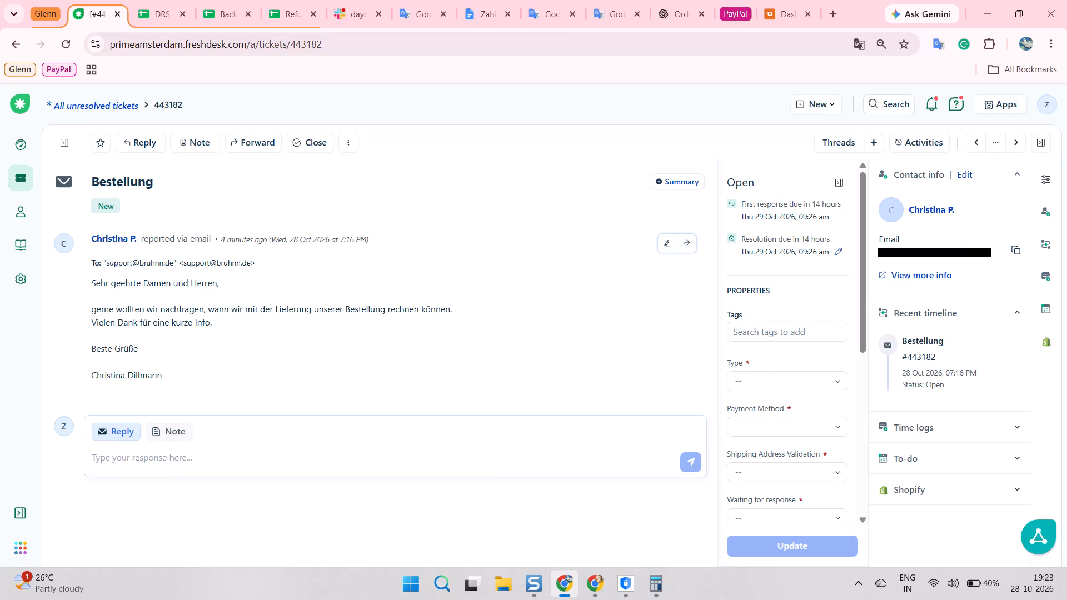
pyautogui.click(525, 225)
pyautogui.click(498, 238)
pyautogui.scroll(3, 487, 241)
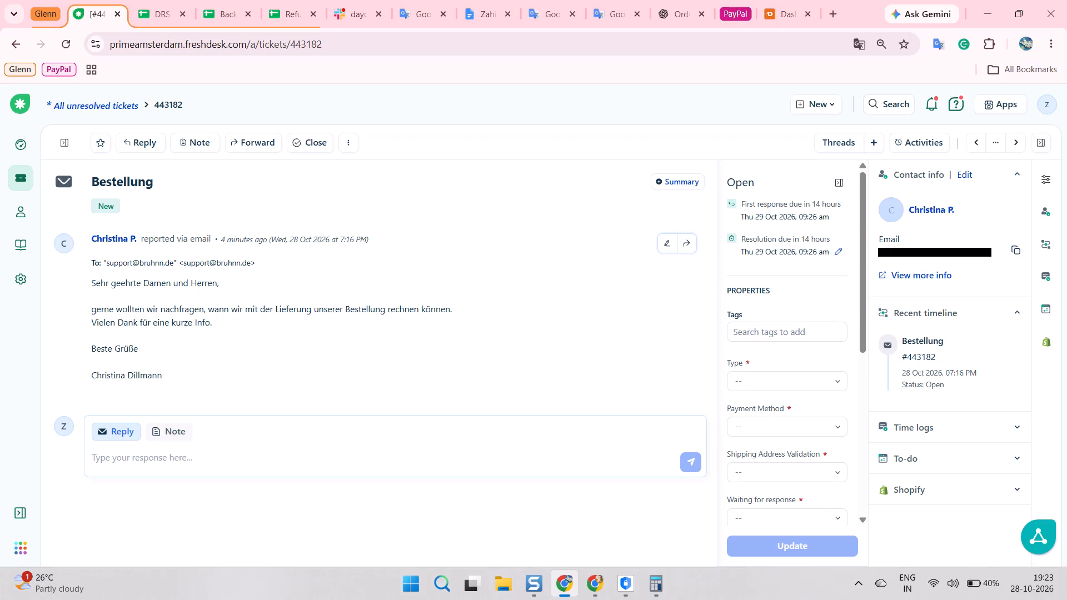
pyautogui.hotkey('alt', 'Tab')
pyautogui.scroll(6, 456, 236)
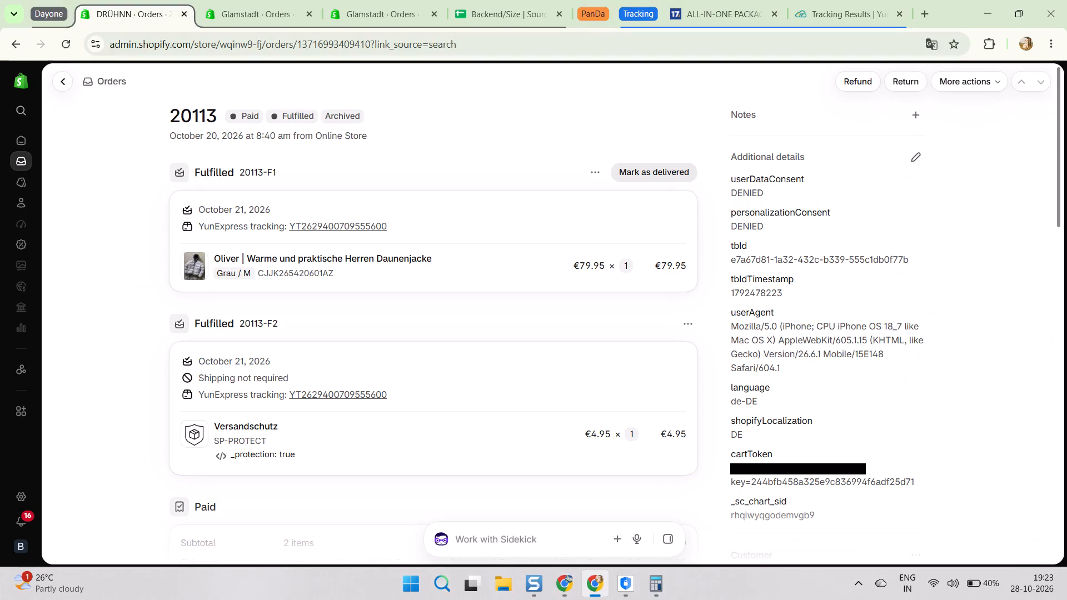
pyautogui.scroll(5, 461, 234)
pyautogui.click(340, 229)
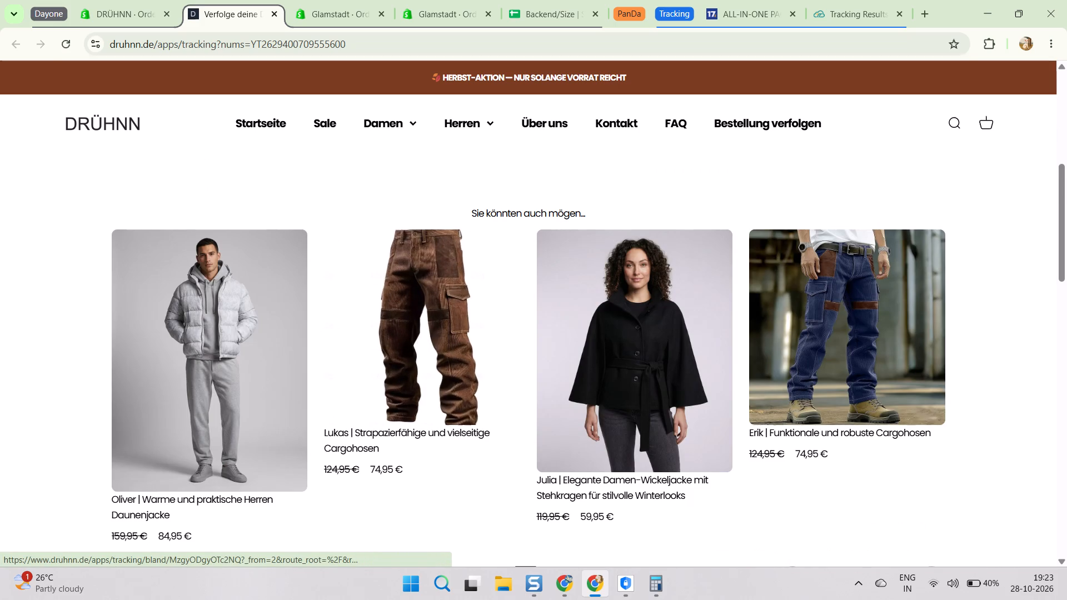
pyautogui.scroll(-2, 596, 297)
# Start a reply to ticket #443182 in Freshdesk and clear the prefilled greeting and quoted text from its body.
pyautogui.hotkey('alt', 'Tab')
pyautogui.click(423, 309)
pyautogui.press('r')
pyautogui.scroll(-2, 296, 359)
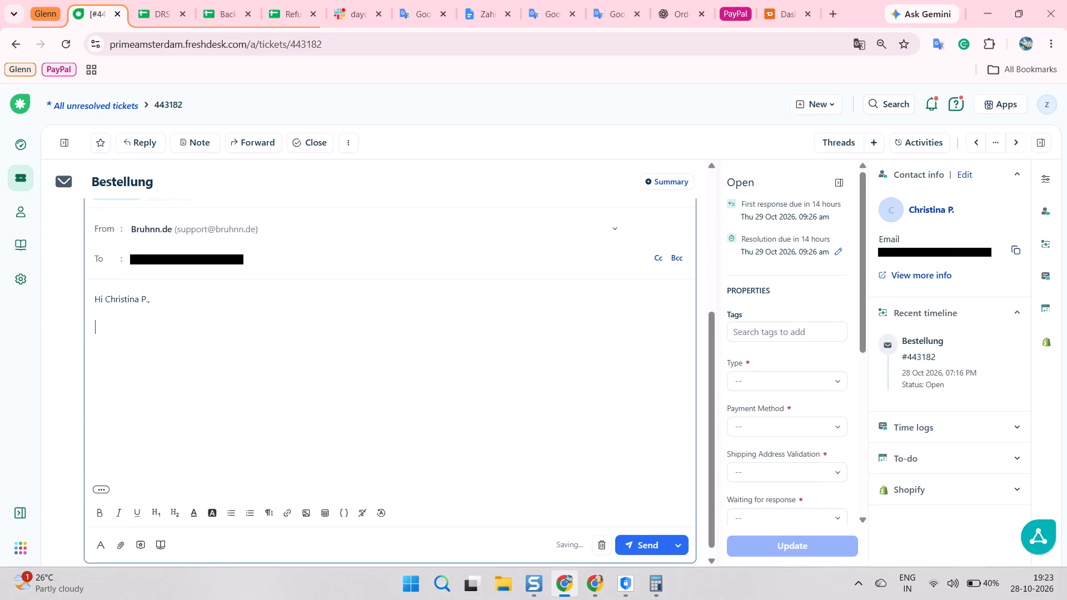
pyautogui.scroll(-13, 276, 364)
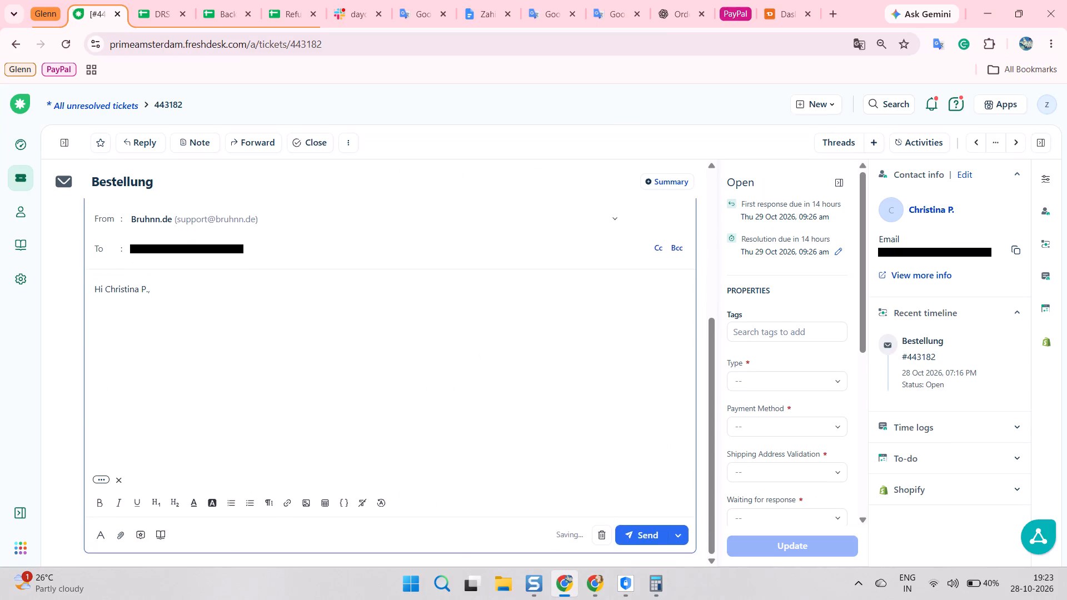
pyautogui.click(119, 478)
pyautogui.moveTo(120, 475); pyautogui.dragTo(128, 466)
pyautogui.hotkey('ctrl', 'a')
pyautogui.press('BackSpace')
pyautogui.press('BackSpace')
pyautogui.press('BackSpace')
pyautogui.press('BackSpace')
pyautogui.press('BackSpace')
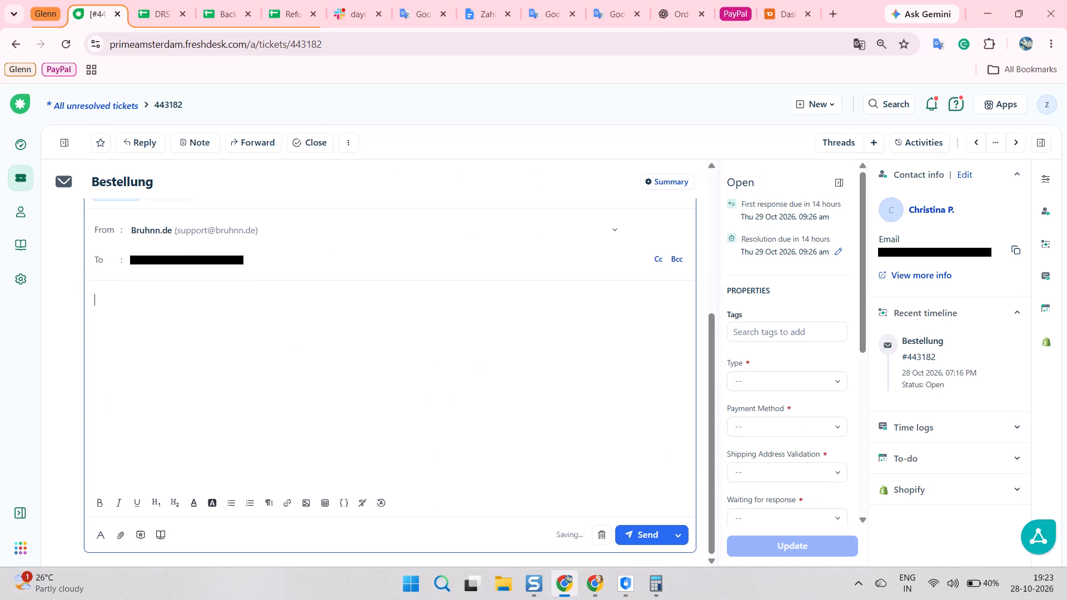
pyautogui.press('BackSpace')
pyautogui.press('BackSpace')
pyautogui.press('BackSpace')
pyautogui.press('BackSpace')
pyautogui.press('BackSpace')
pyautogui.press('BackSpace')
pyautogui.press('BackSpace')
pyautogui.press('BackSpace')
pyautogui.press('BackSpace')
pyautogui.press('BackSpace')
pyautogui.press('BackSpace')
pyautogui.press('BackSpace')
pyautogui.press('BackSpace')
pyautogui.press('BackSpace')
# Insert the canned response os3 into the reply.
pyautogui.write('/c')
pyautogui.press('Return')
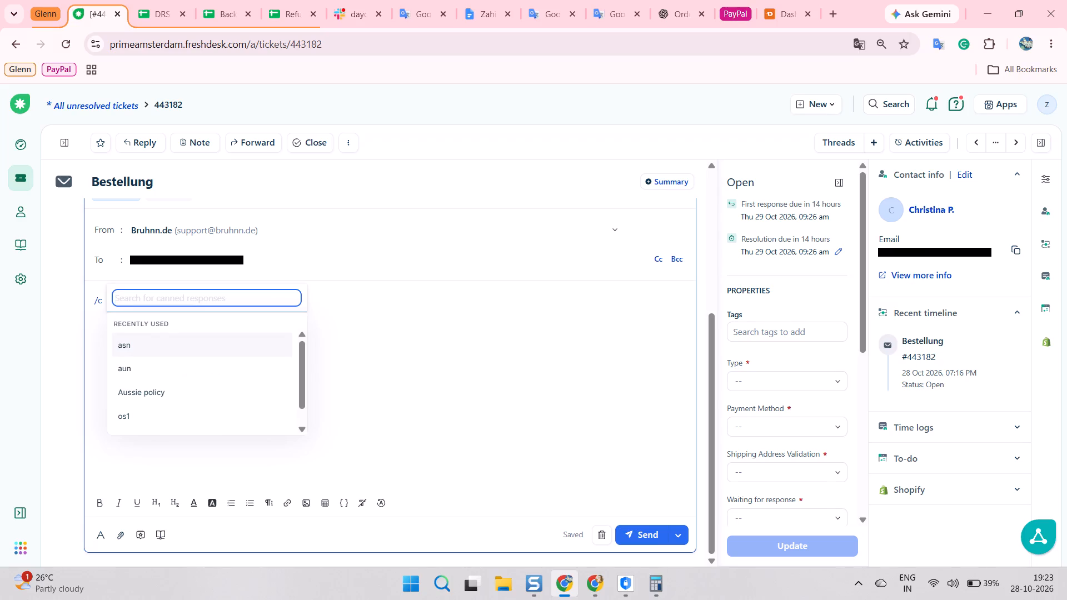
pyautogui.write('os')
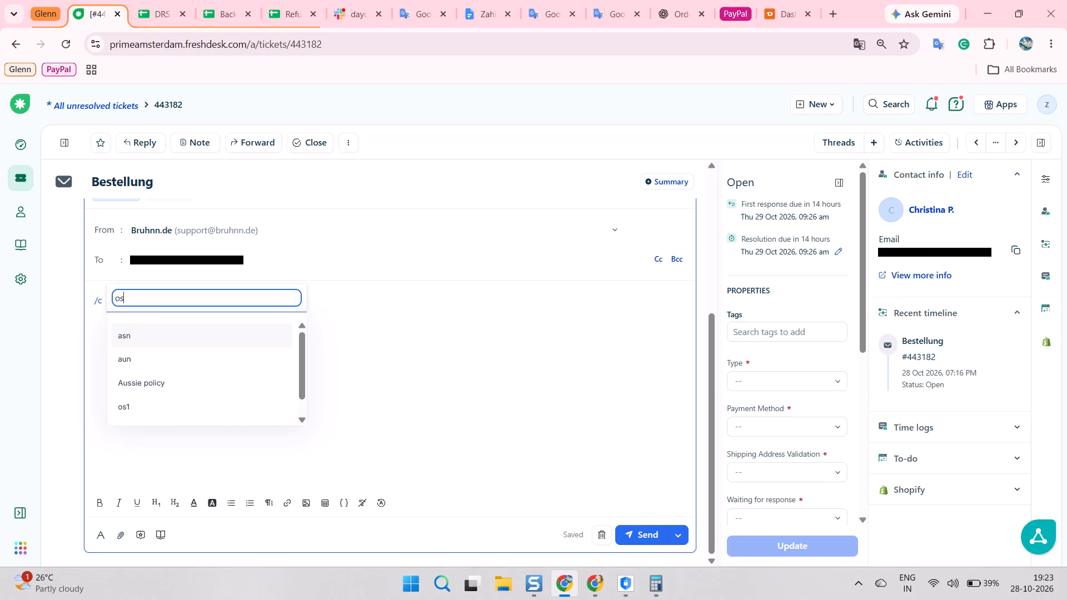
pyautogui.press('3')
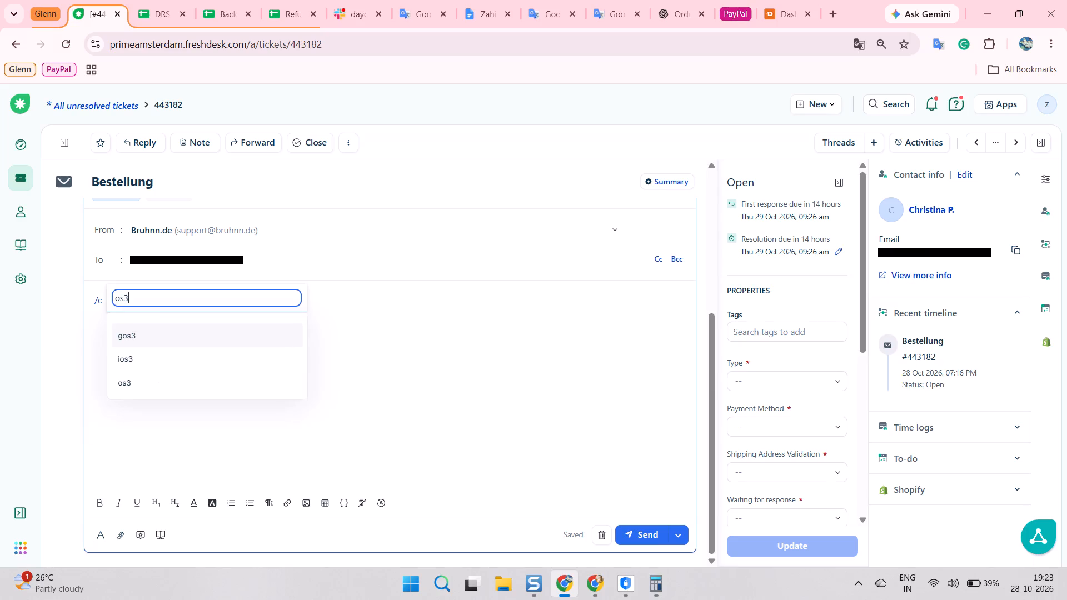
pyautogui.click(151, 384)
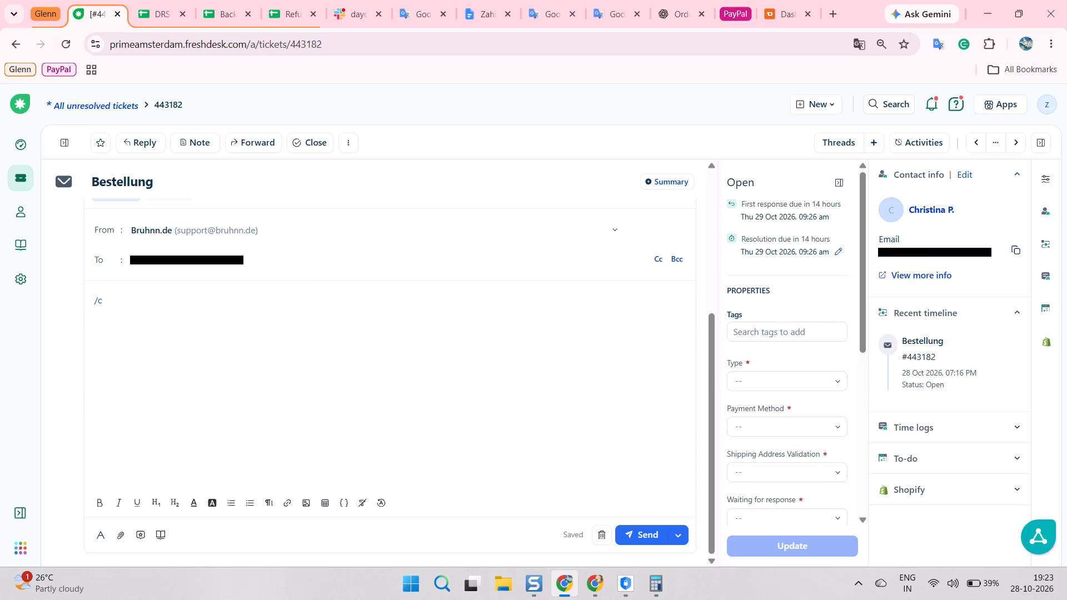
# Remove the trailing blank lines below the Bruhnn signature in the reply.
pyautogui.scroll(-9, 226, 331)
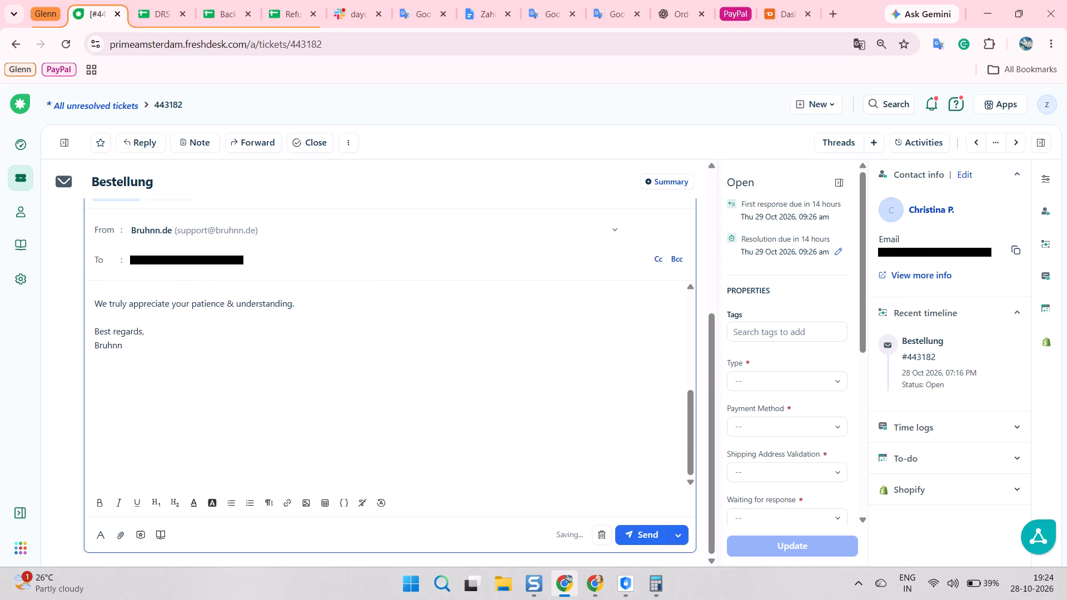
pyautogui.scroll(-1, 241, 391)
pyautogui.press('BackSpace')
pyautogui.press('BackSpace')
pyautogui.press('BackSpace')
pyautogui.press('BackSpace')
pyautogui.press('BackSpace')
pyautogui.press('BackSpace')
pyautogui.press('BackSpace')
pyautogui.press('BackSpace')
pyautogui.press('BackSpace')
pyautogui.press('BackSpace')
pyautogui.press('BackSpace')
pyautogui.press('BackSpace')
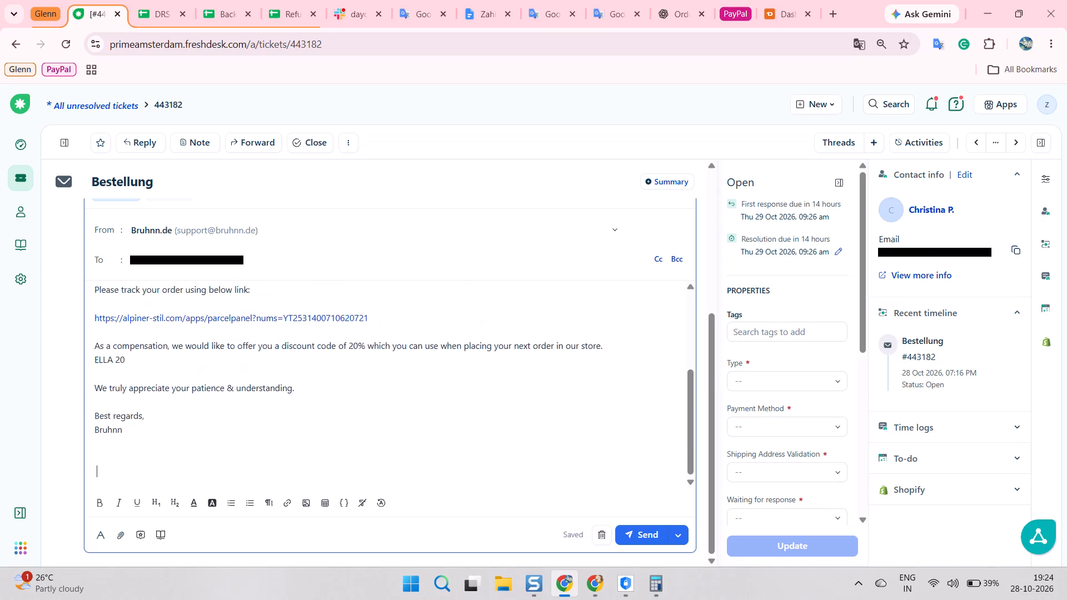
pyautogui.press('BackSpace')
pyautogui.press('BackSpace')
pyautogui.press('BackSpace')
pyautogui.press('BackSpace')
pyautogui.press('BackSpace')
pyautogui.press('BackSpace')
# Cut the whole reply text and paste it into Google Translate as the source for German translation.
pyautogui.hotkey('ctrl', 'a')
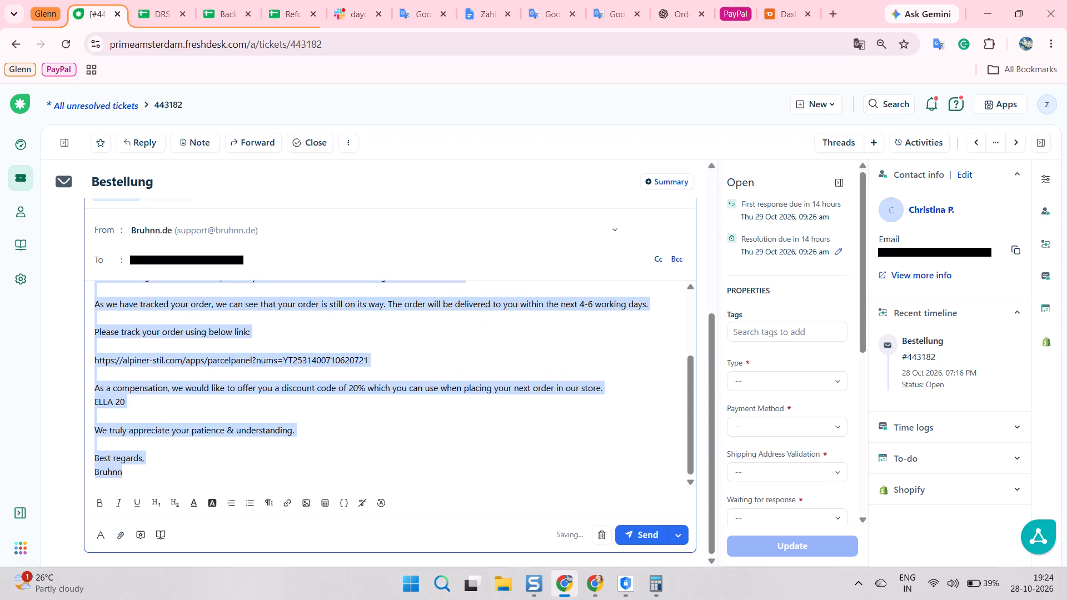
pyautogui.hotkey('ctrl', 'x')
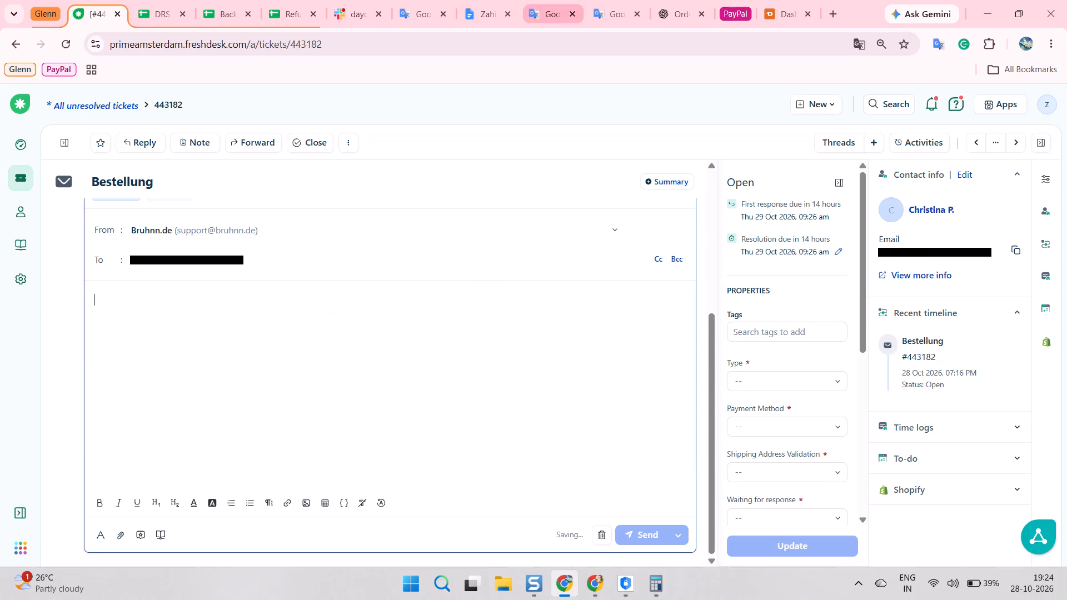
pyautogui.click(613, 0)
pyautogui.scroll(8, 460, 232)
pyautogui.click(511, 225)
pyautogui.hotkey('ctrl', 'v')
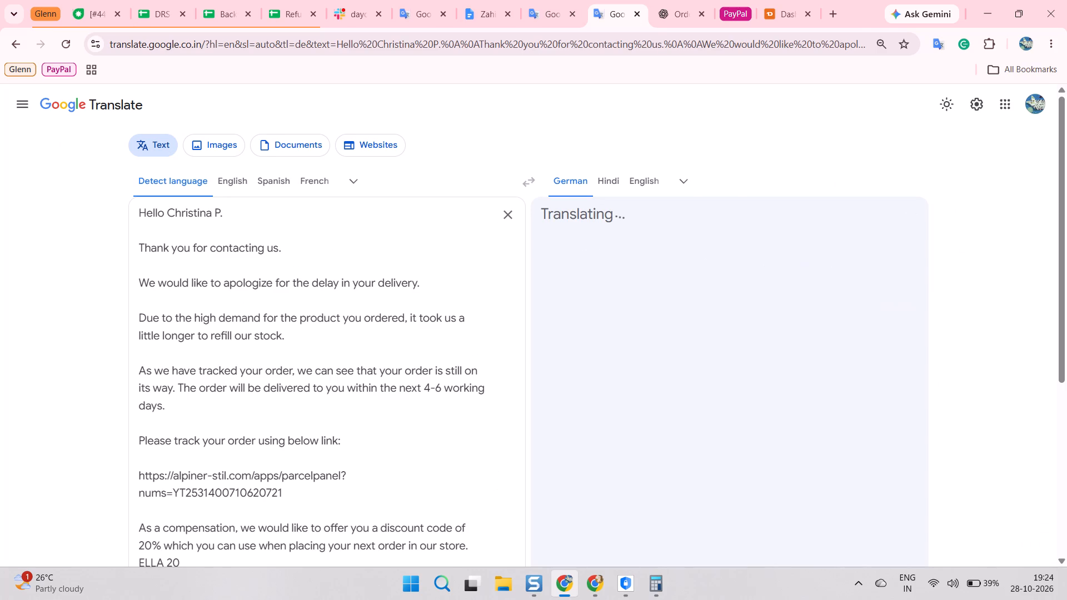
pyautogui.hotkey('alt', 'Tab')
pyautogui.scroll(3, 290, 169)
pyautogui.click(118, 0)
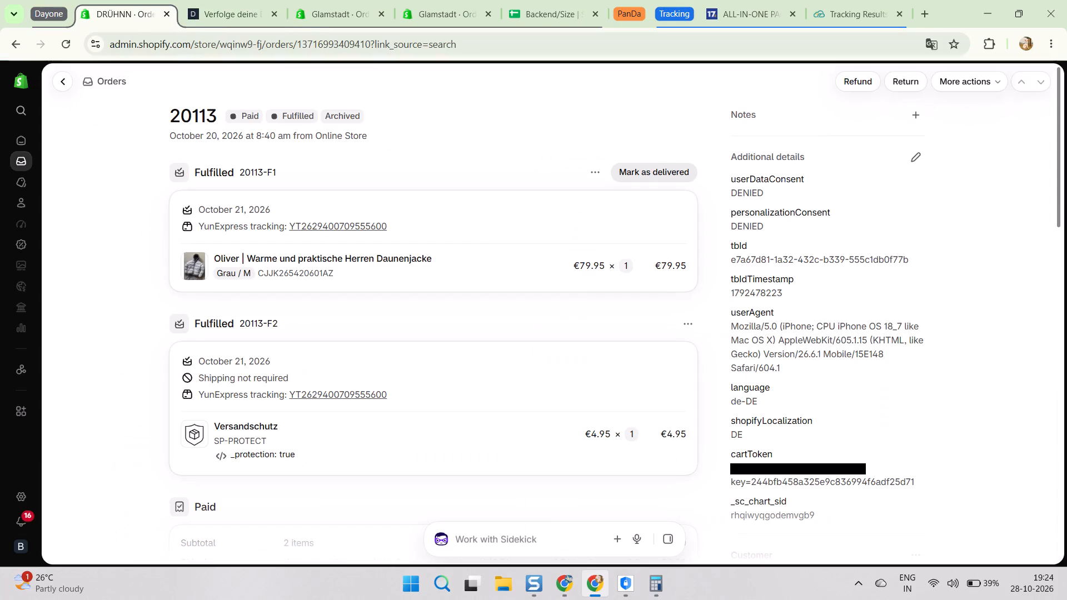
pyautogui.scroll(3, 347, 293)
pyautogui.doubleClick(189, 114)
pyautogui.hotkey('ctrl', 'c')
pyautogui.hotkey('ctrl', 'c')
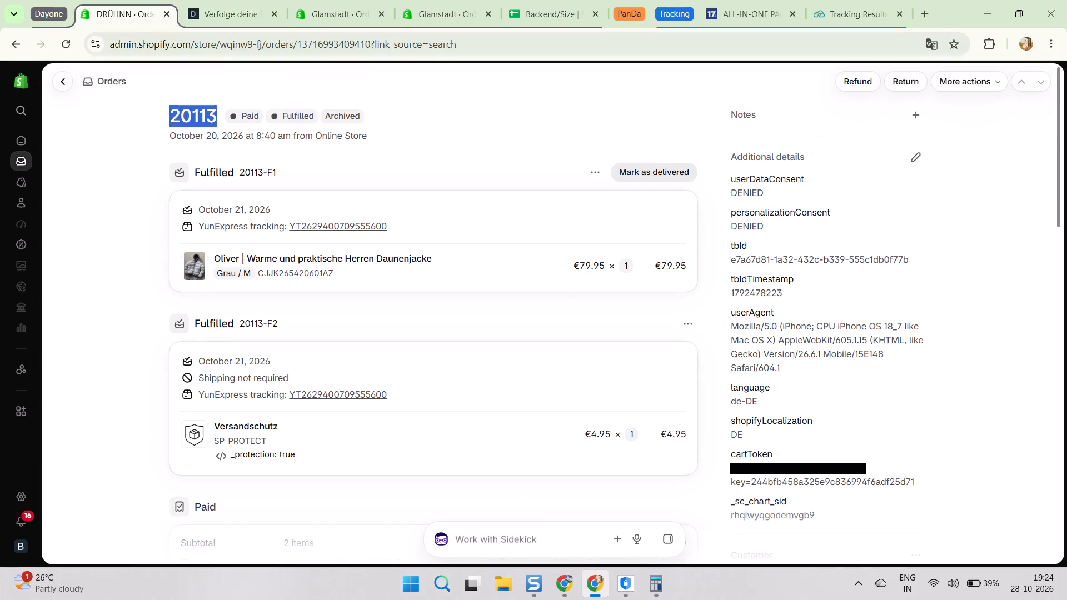
pyautogui.hotkey('alt', 'Tab')
pyautogui.click(285, 246)
pyautogui.press('Return')
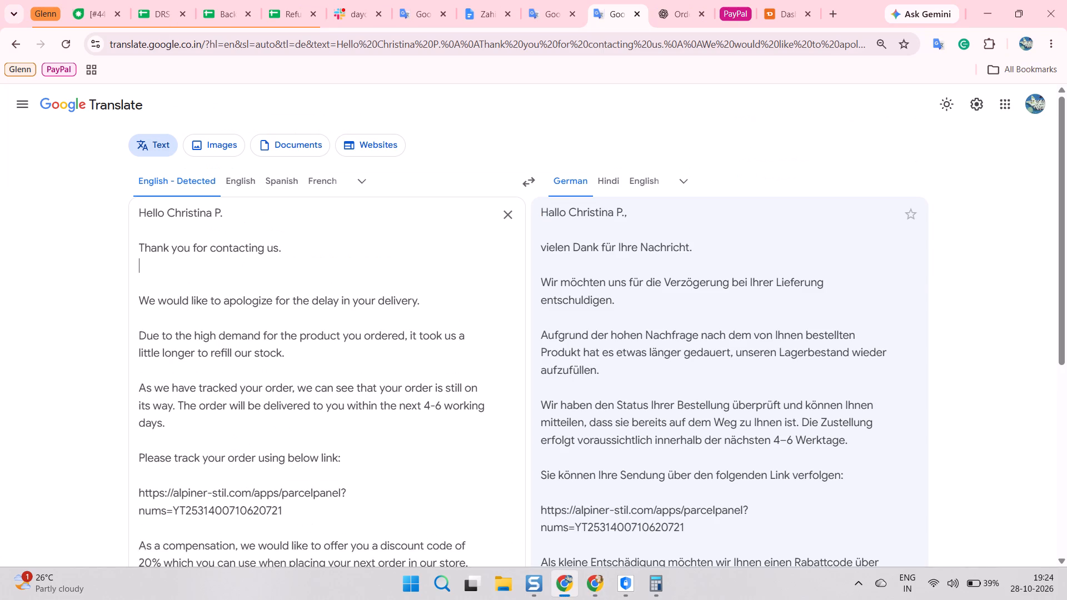
pyautogui.press('Return')
pyautogui.hotkey('ctrl', 'v')
pyautogui.press('Return')
pyautogui.press('Return')
# Copy the product name and variant "Oliver | Warme und praktische Herren Daunenjacke Grau / M" from the order and add them below the order number.
pyautogui.hotkey('alt', 'Tab')
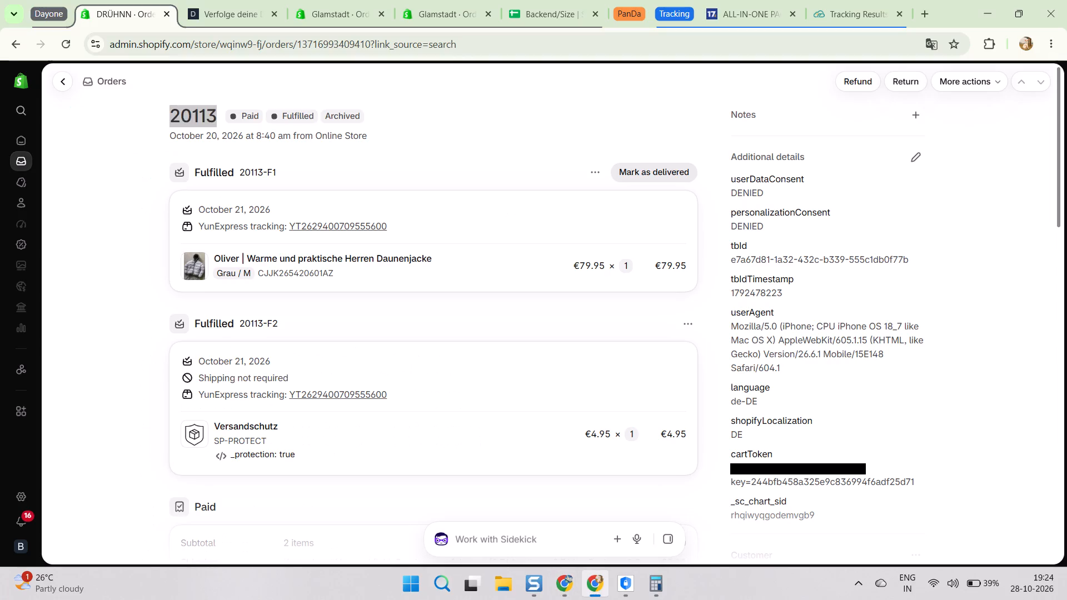
pyautogui.moveTo(252, 277); pyautogui.dragTo(195, 253)
pyautogui.hotkey('ctrl', 'c')
pyautogui.hotkey('ctrl', 'c')
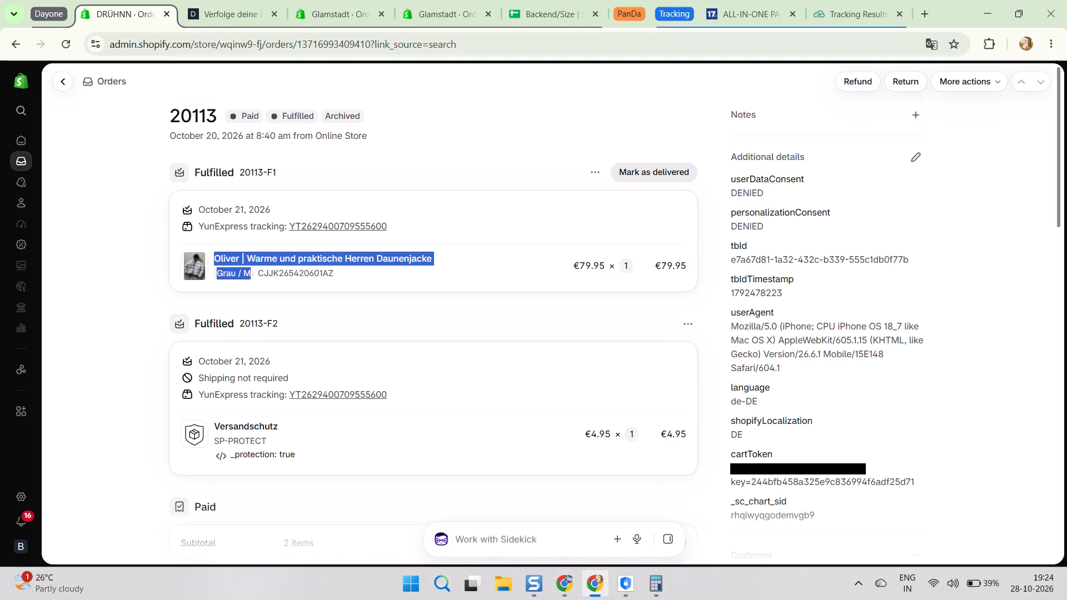
pyautogui.hotkey('alt', 'Tab')
pyautogui.hotkey('ctrl', 'v')
pyautogui.press('Return')
pyautogui.press('Return')
pyautogui.hotkey('alt', 'Tab')
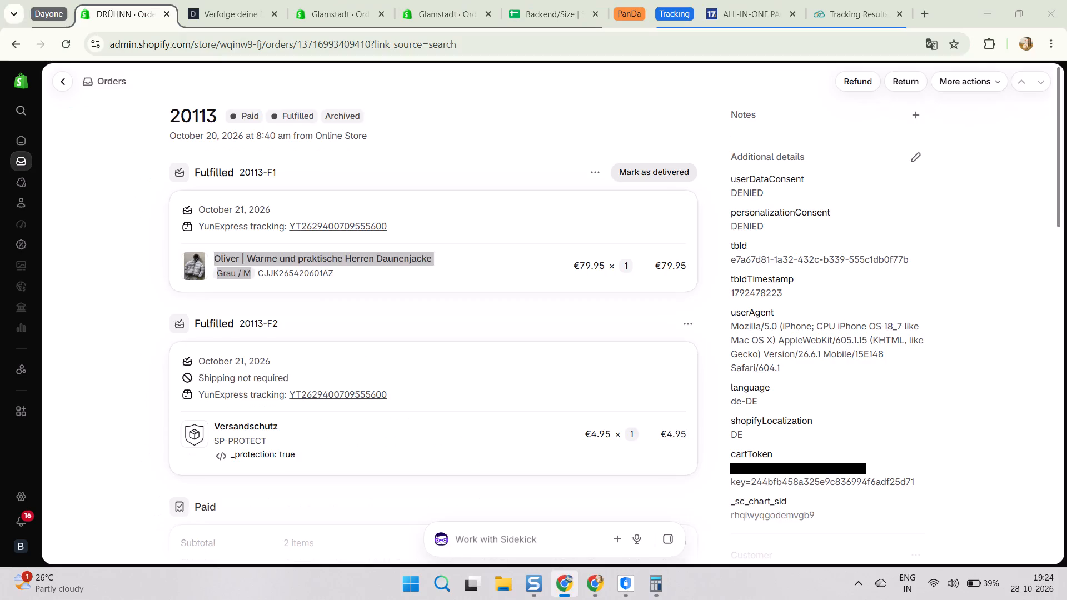
pyautogui.scroll(-8, 389, 311)
pyautogui.scroll(3, 719, 283)
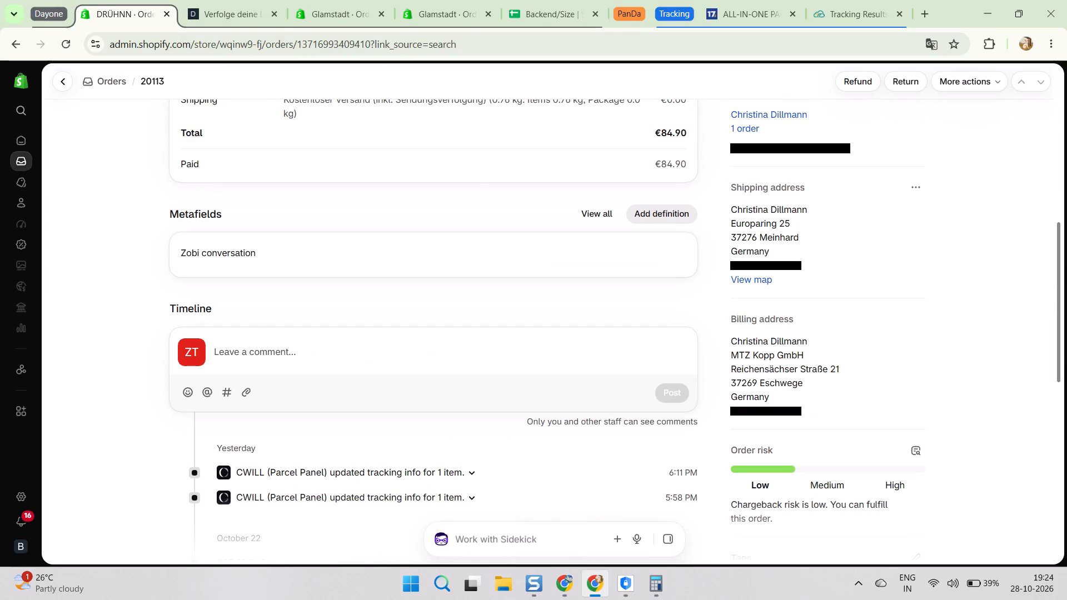
pyautogui.moveTo(725, 306); pyautogui.dragTo(837, 377)
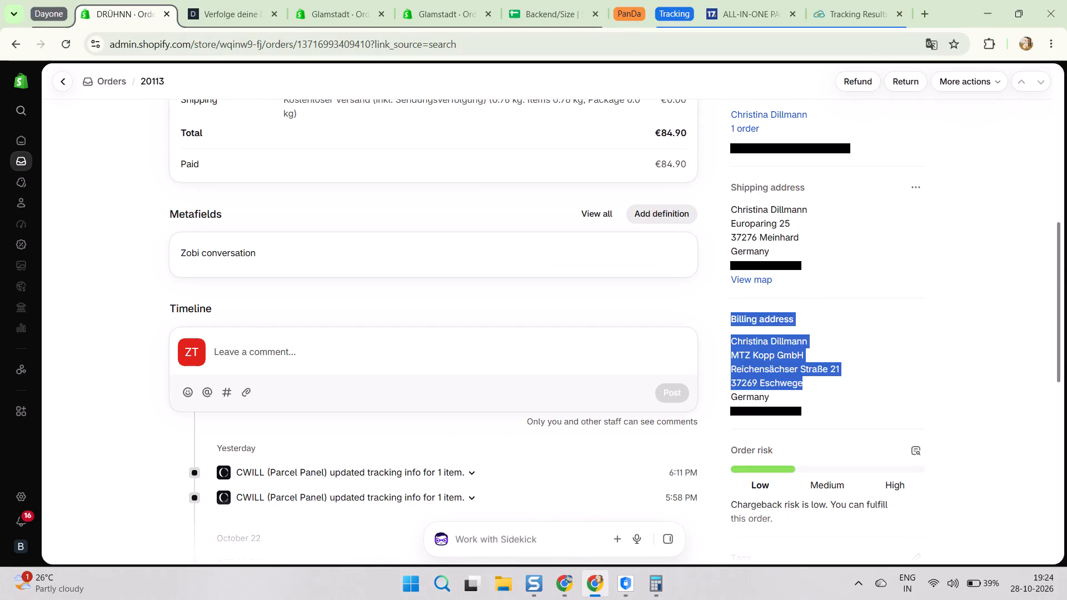
pyautogui.click(853, 241)
pyautogui.moveTo(719, 178); pyautogui.dragTo(844, 282)
pyautogui.hotkey('ctrl', 'c')
pyautogui.hotkey('ctrl', 'c')
pyautogui.hotkey('alt', 'Tab')
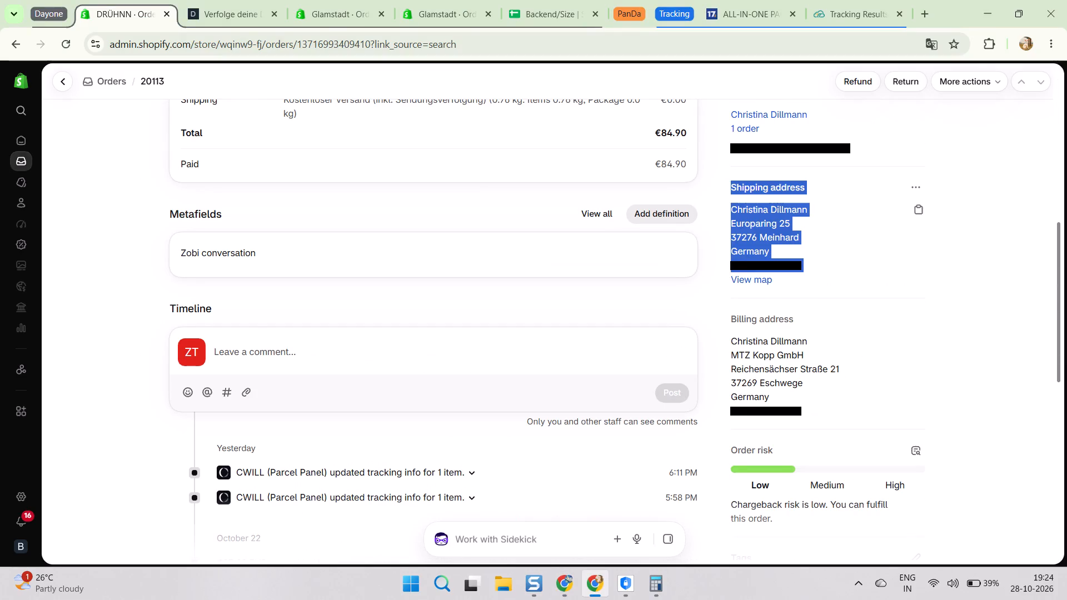
pyautogui.hotkey('ctrl', 'v')
# Tidy the inserted order details by joining the product name and Grau / M with " - " and removing the extra blank lines.
pyautogui.click(159, 311)
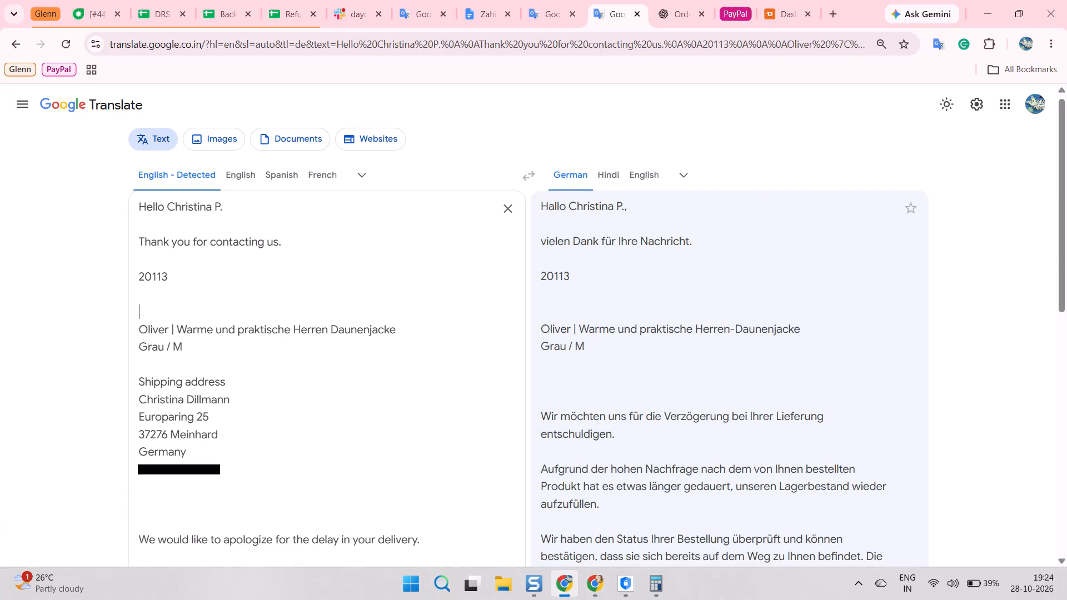
pyautogui.press('BackSpace')
pyautogui.click(139, 334)
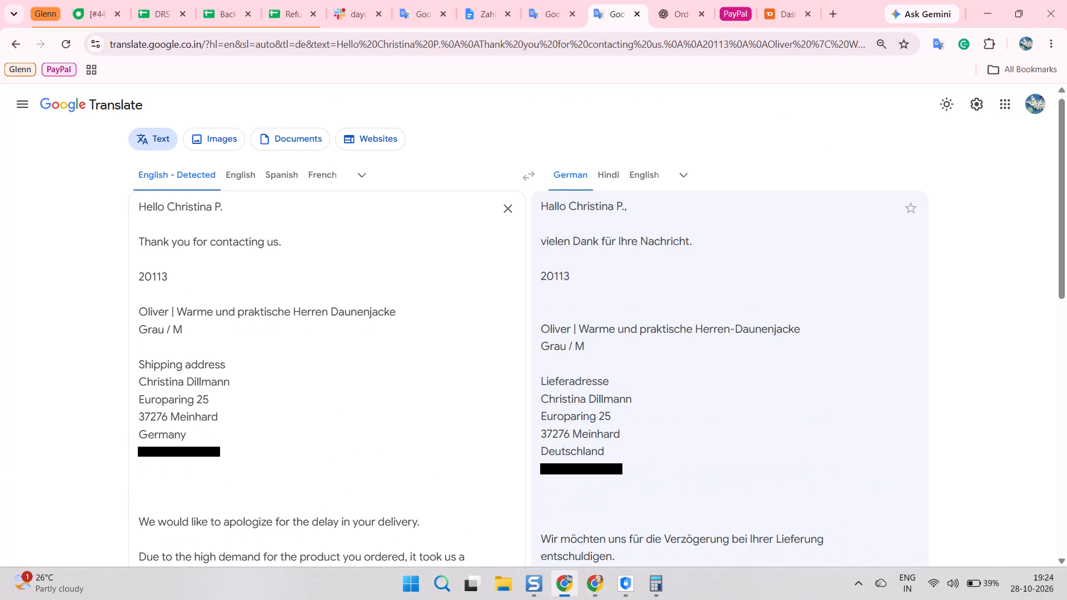
pyautogui.press('BackSpace')
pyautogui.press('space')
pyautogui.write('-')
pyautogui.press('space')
pyautogui.scroll(-2, 139, 334)
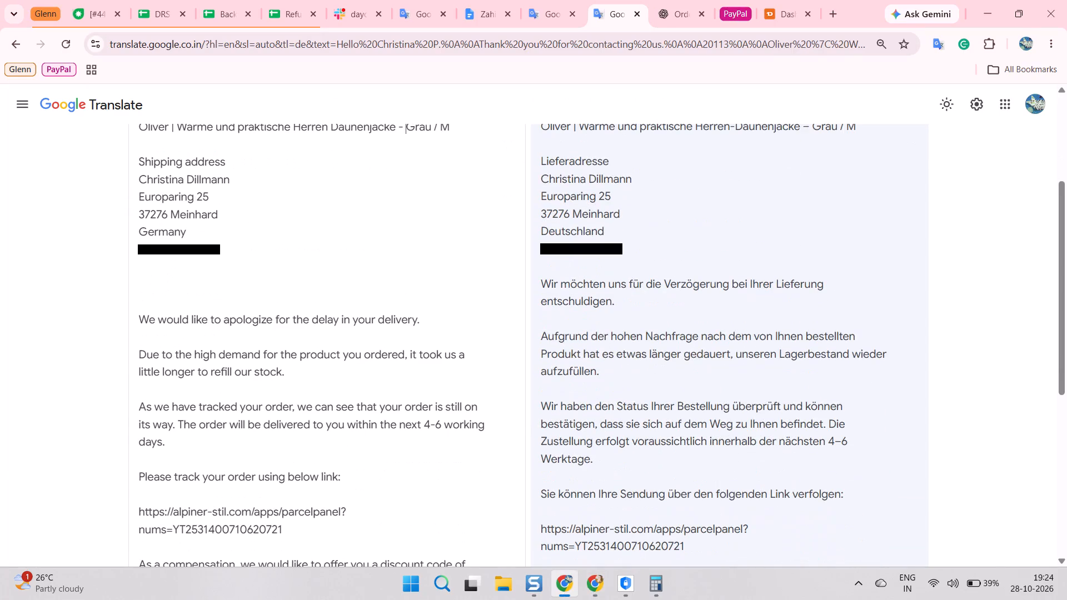
pyautogui.click(162, 278)
pyautogui.press('BackSpace')
pyautogui.press('BackSpace')
pyautogui.scroll(-1, 162, 278)
pyautogui.scroll(1, 171, 281)
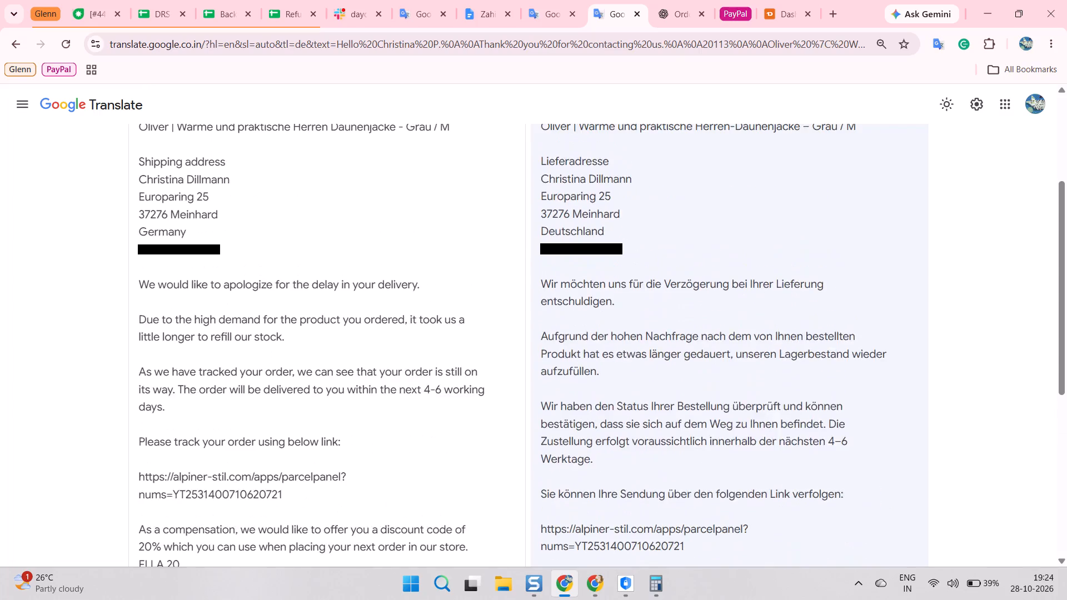
pyautogui.scroll(2, 182, 273)
pyautogui.hotkey('alt', 'Tab')
pyautogui.click(233, 0)
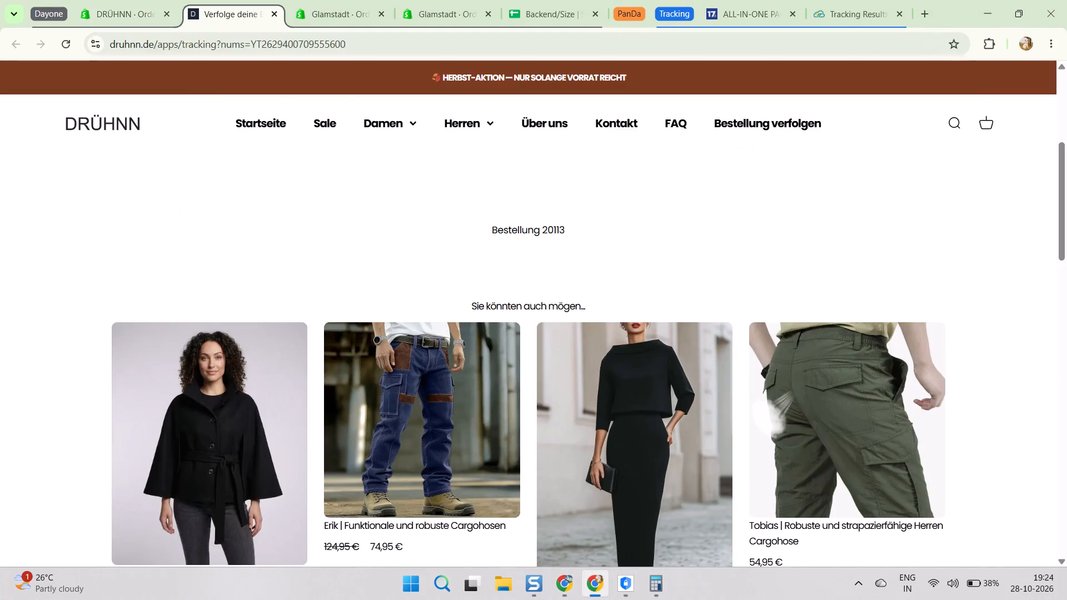
pyautogui.click(265, 51)
pyautogui.hotkey('ctrl', 'c')
pyautogui.hotkey('ctrl', 'c')
pyautogui.hotkey('alt', 'Tab')
pyautogui.scroll(-5, 281, 230)
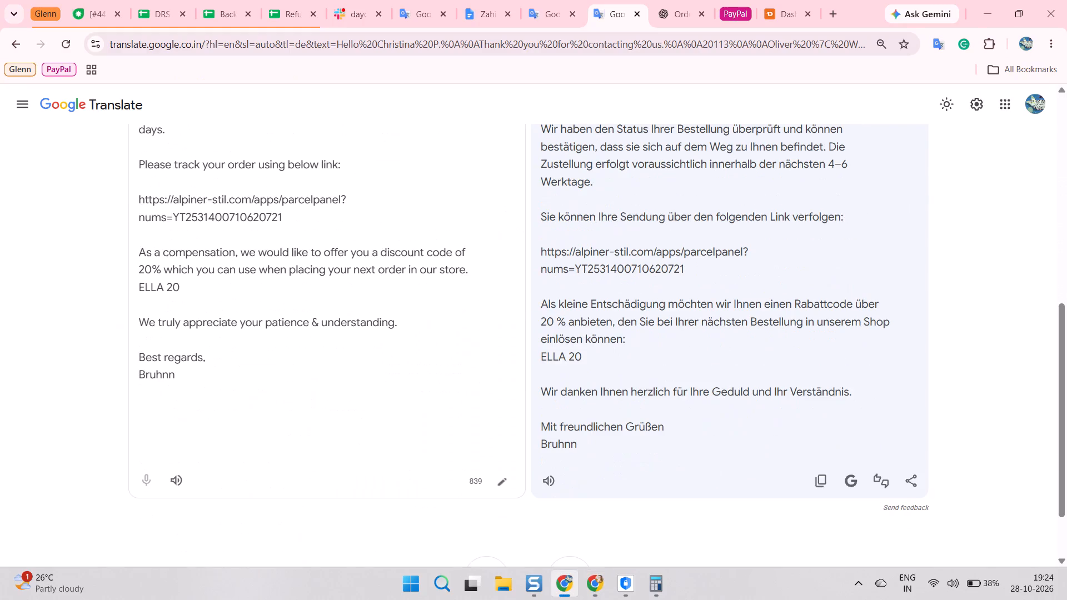
pyautogui.tripleClick(248, 216)
pyautogui.hotkey('ctrl', 'v')
pyautogui.press('Return')
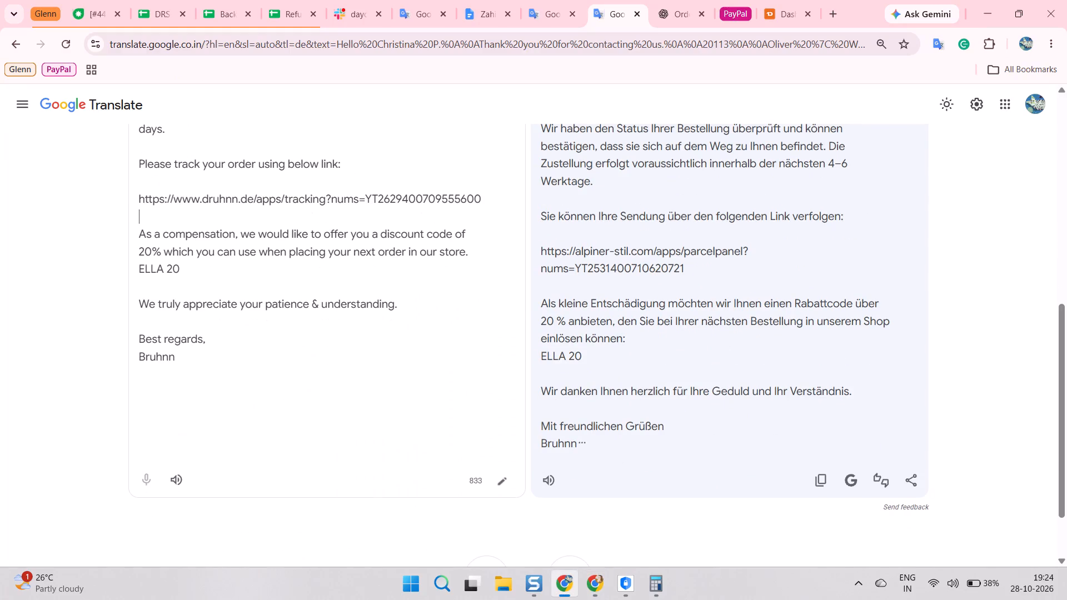
pyautogui.click(227, 183)
pyautogui.press('BackSpace')
pyautogui.scroll(5, 214, 269)
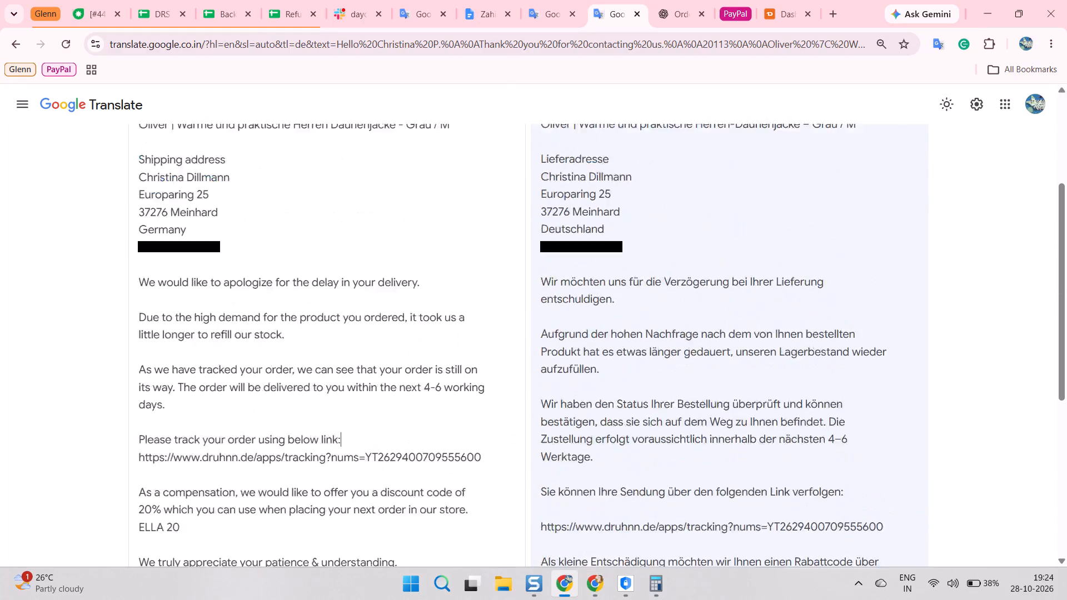
pyautogui.scroll(3, 228, 267)
pyautogui.hotkey('alt', 'Tab')
pyautogui.click(133, 0)
pyautogui.scroll(-2, 531, 228)
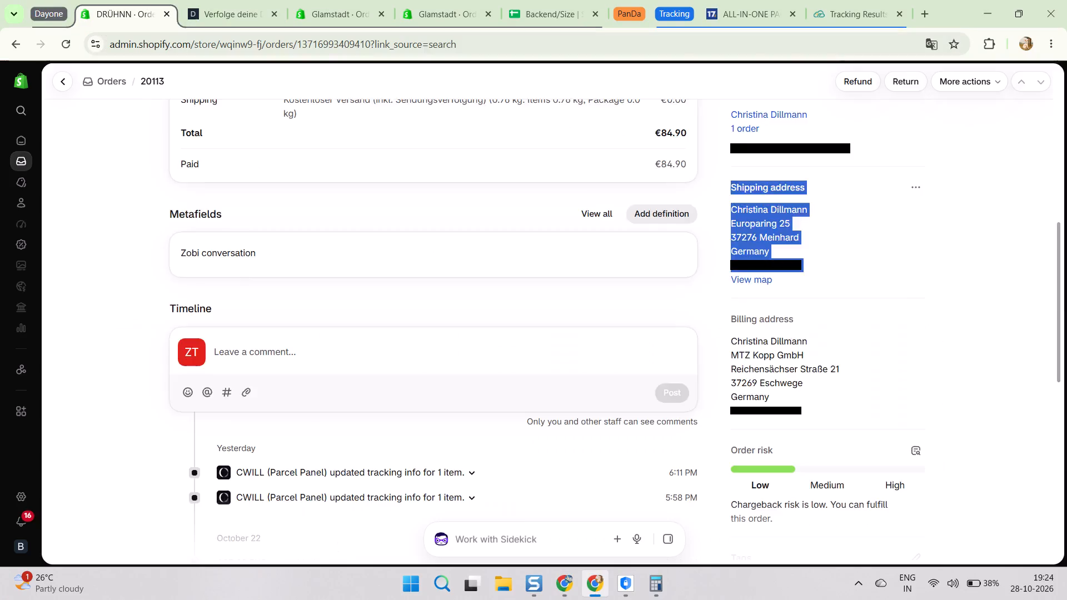
pyautogui.scroll(-2, 599, 244)
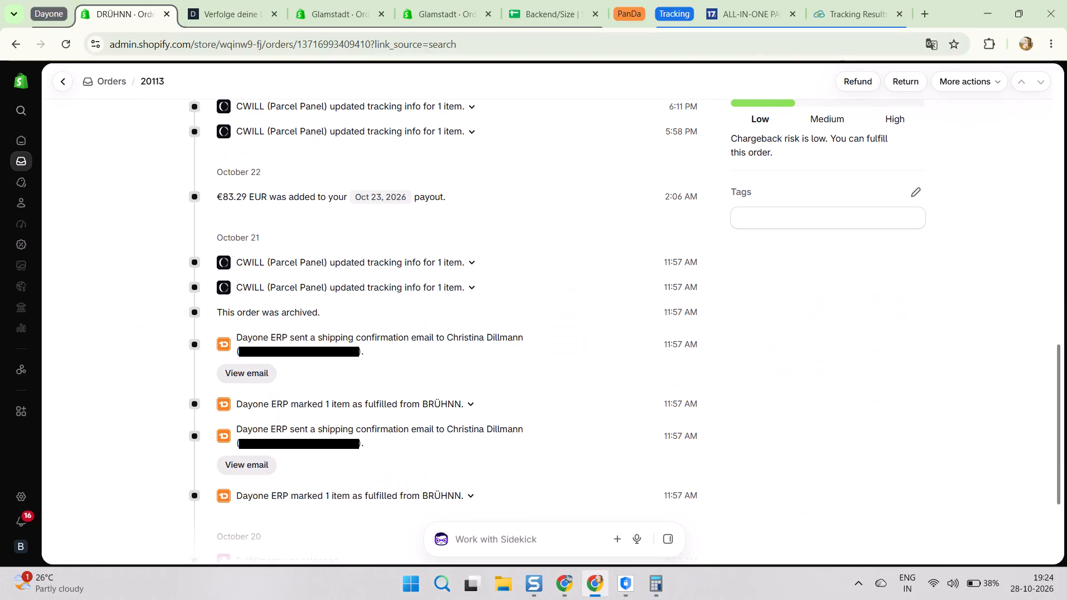
pyautogui.scroll(4, 798, 282)
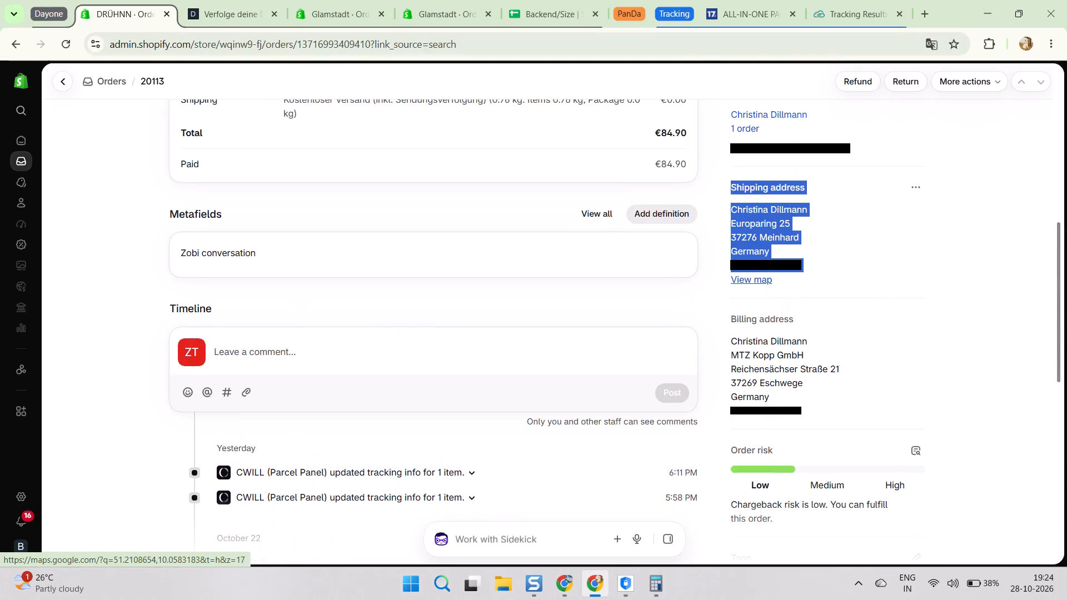
pyautogui.hotkey('alt', 'Tab')
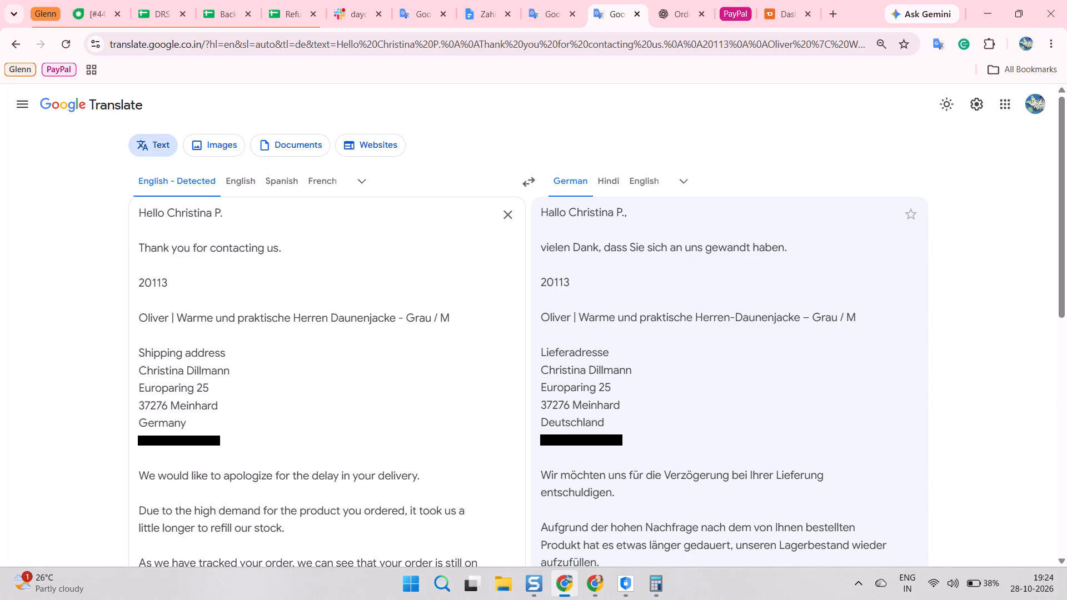
pyautogui.click(257, 208)
pyautogui.press('BackSpace')
pyautogui.press('BackSpace')
pyautogui.press('BackSpace')
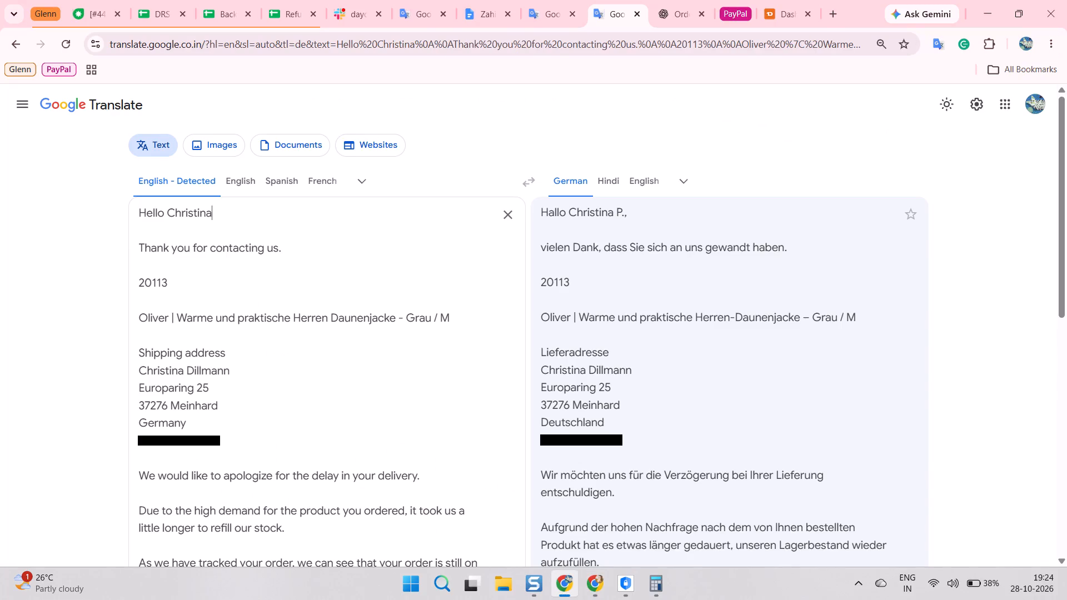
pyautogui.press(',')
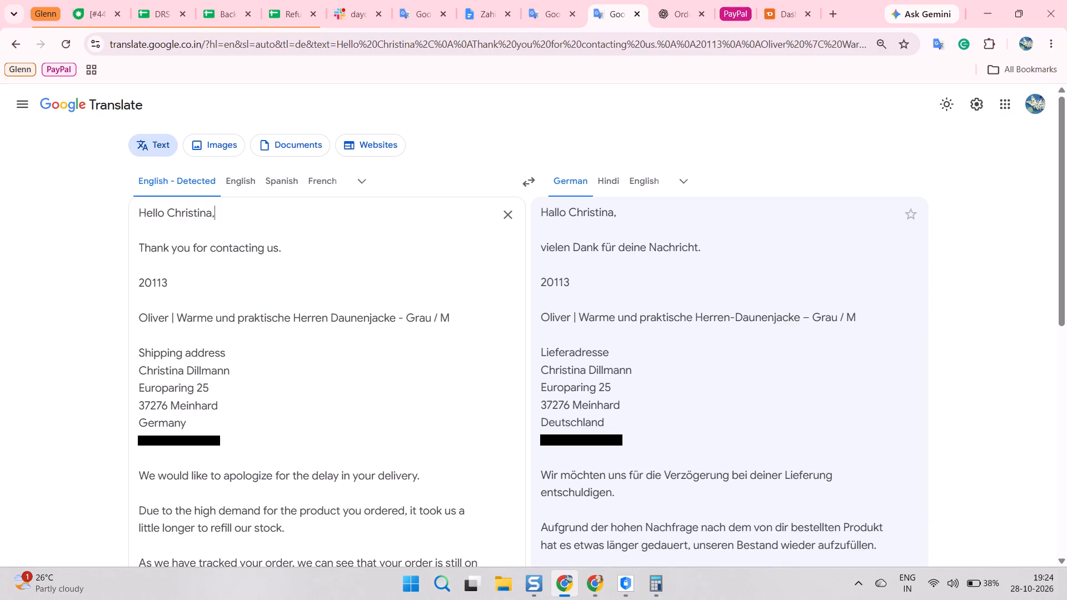
pyautogui.hotkey('alt', 'Tab')
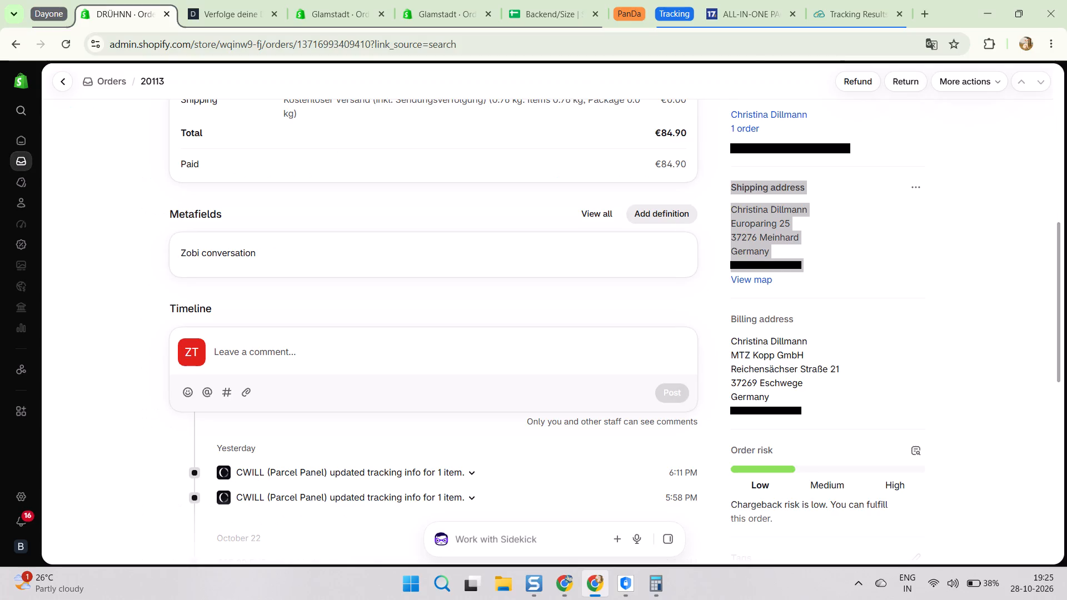
pyautogui.scroll(12, 367, 279)
pyautogui.click(468, 202)
pyautogui.hotkey('alt', 'Tab')
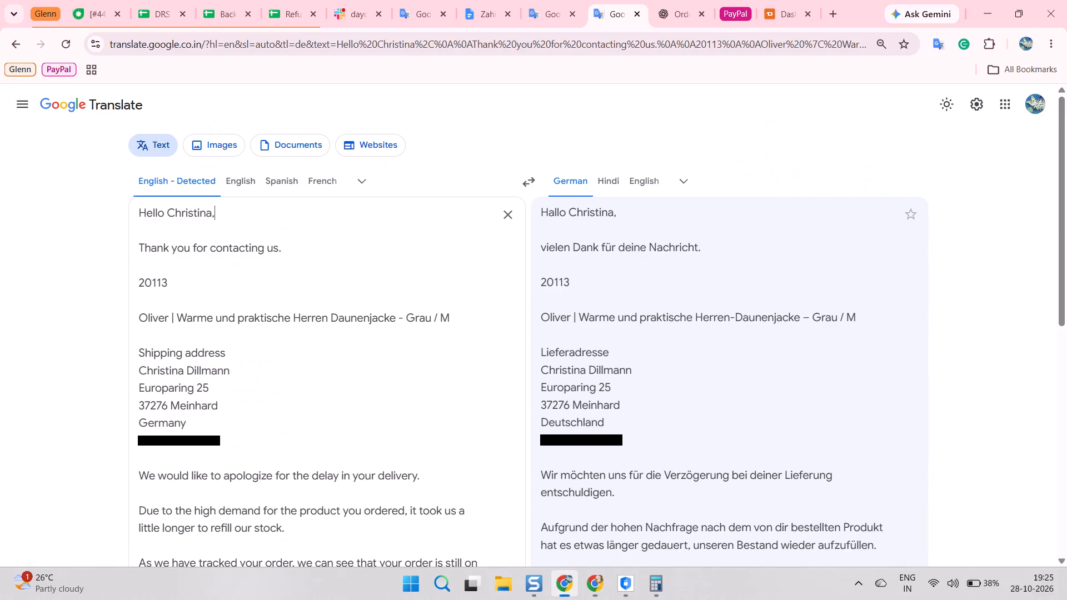
pyautogui.hotkey('alt', 'Tab')
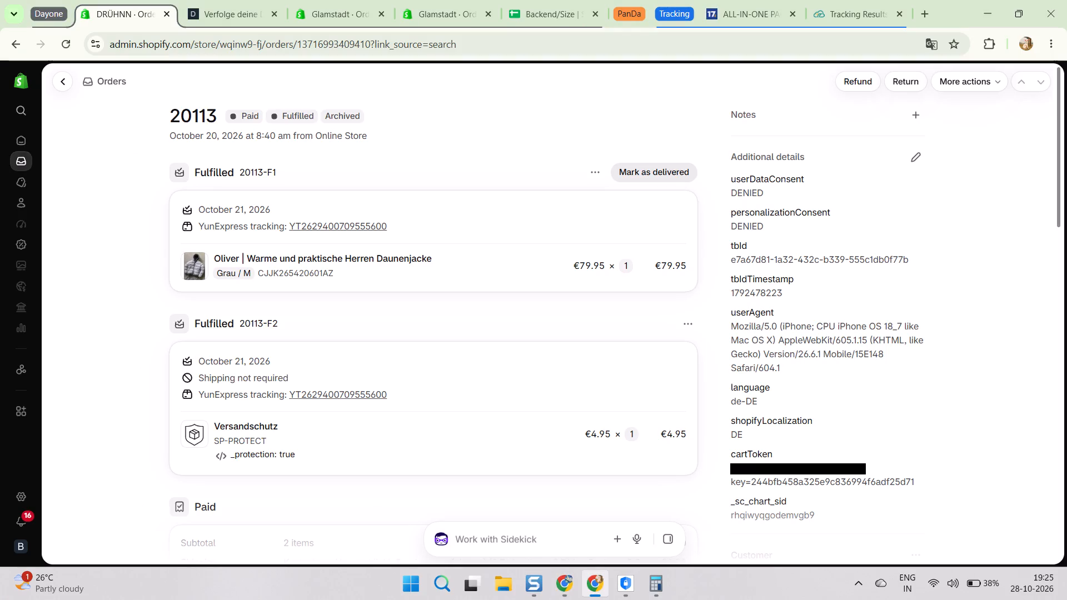
pyautogui.scroll(-2, 580, 251)
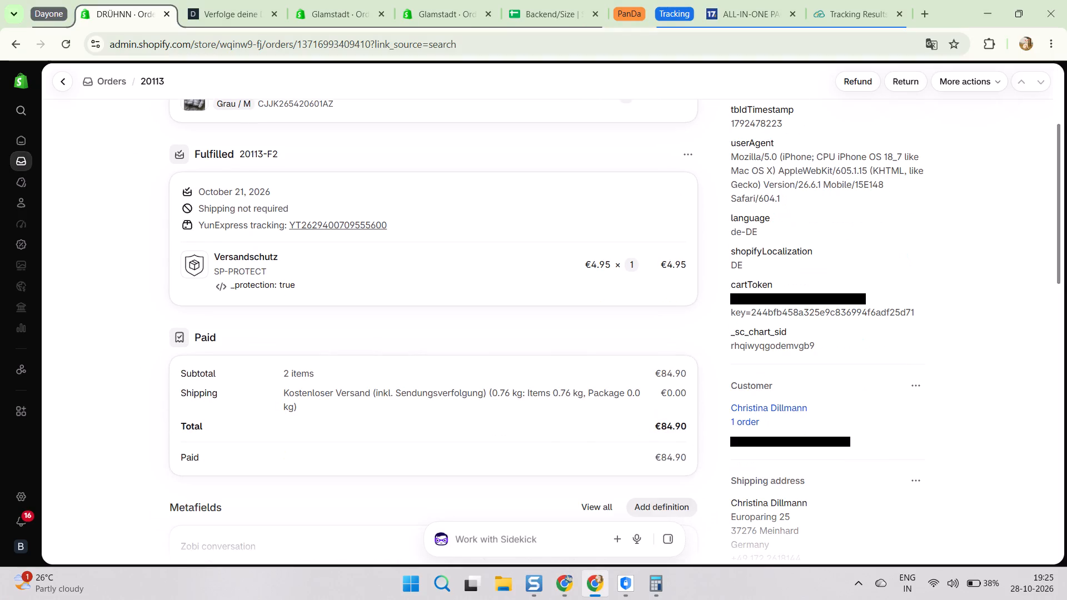
pyautogui.scroll(-2, 590, 263)
pyautogui.hotkey('alt', 'Tab')
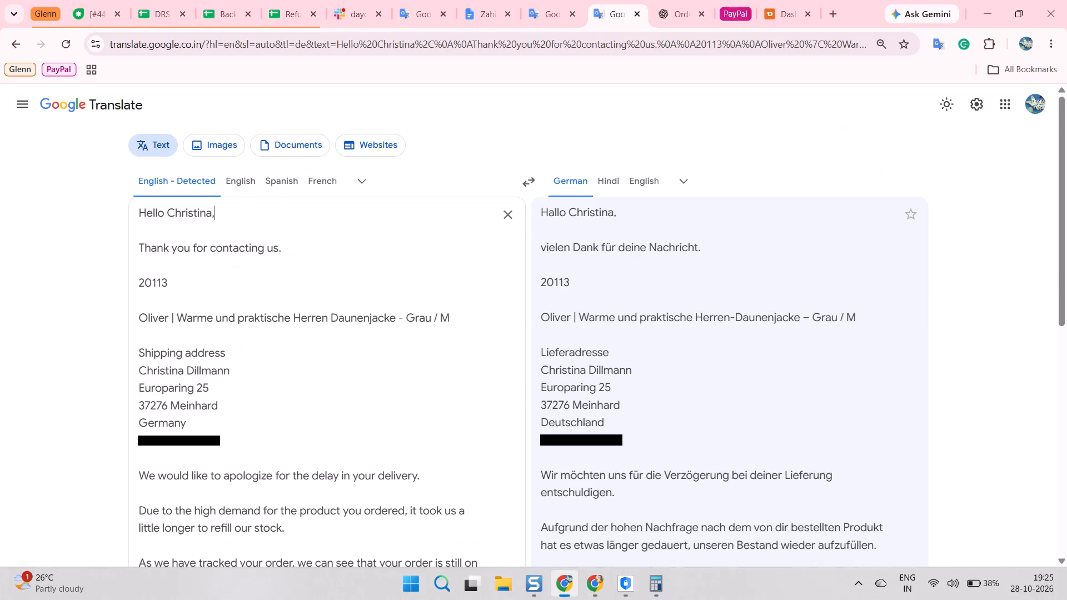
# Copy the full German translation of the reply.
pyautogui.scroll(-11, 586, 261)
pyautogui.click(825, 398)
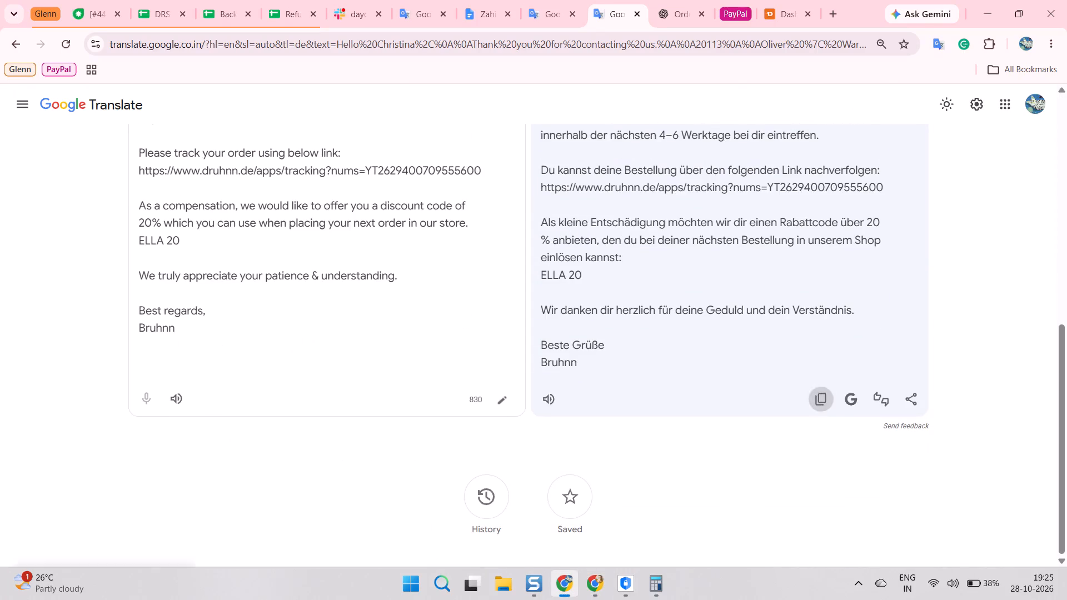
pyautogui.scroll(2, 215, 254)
# Switch to Shopify and open the DRÜHNN store's discounts list.
pyautogui.hotkey('alt', 'Tab')
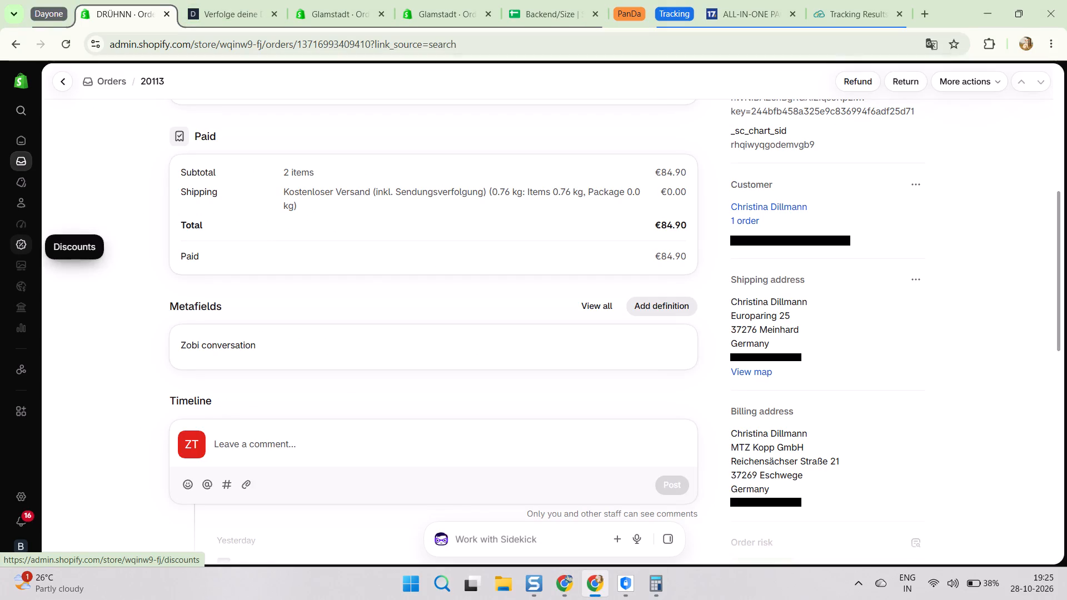
pyautogui.scroll(-4, 638, 275)
pyautogui.scroll(7, 635, 274)
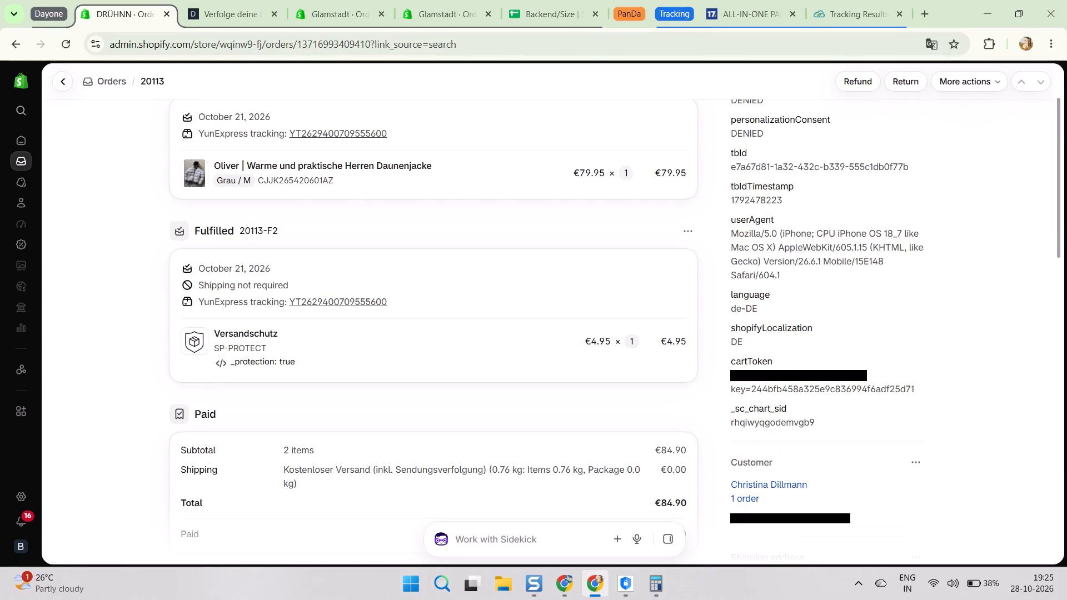
pyautogui.click(23, 251)
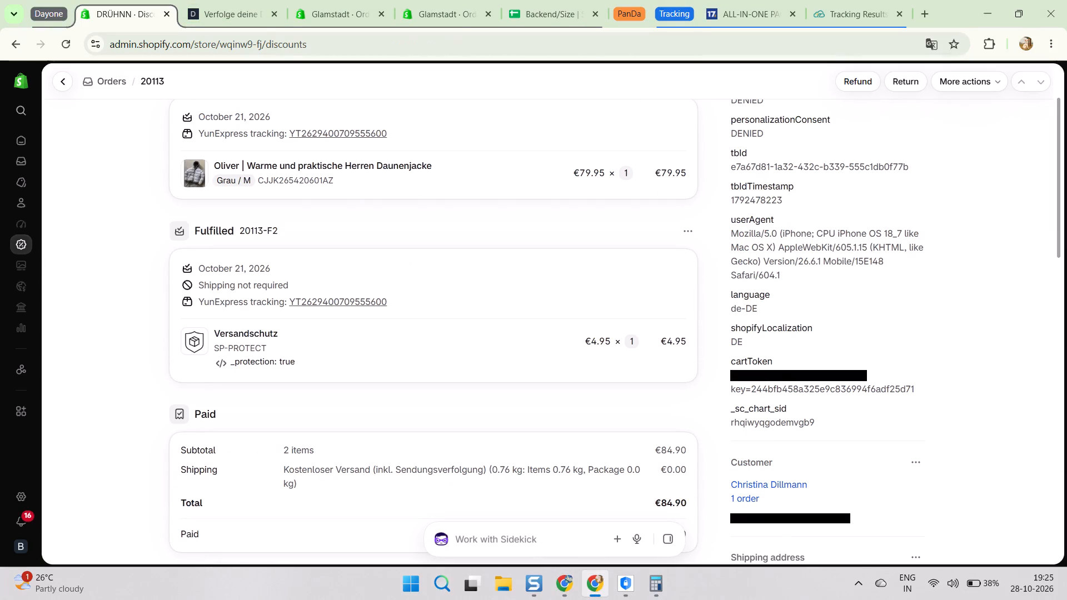
pyautogui.click(23, 247)
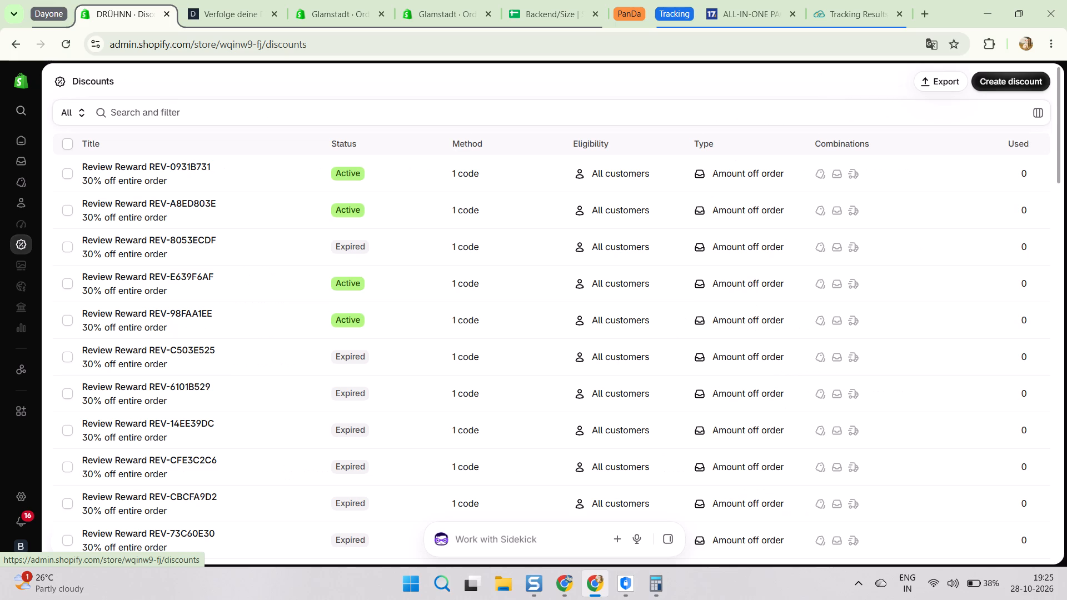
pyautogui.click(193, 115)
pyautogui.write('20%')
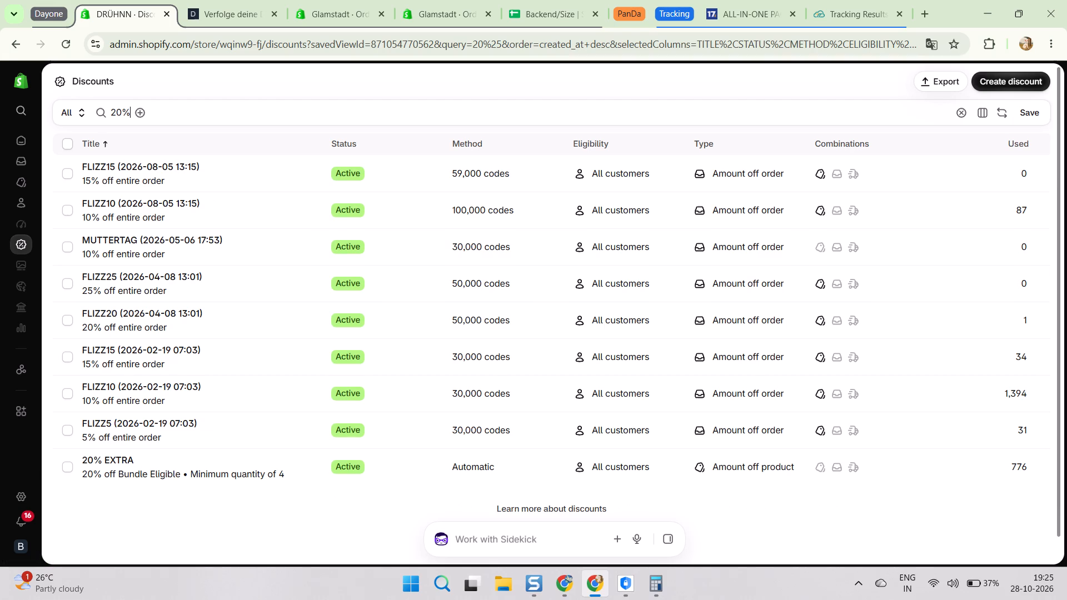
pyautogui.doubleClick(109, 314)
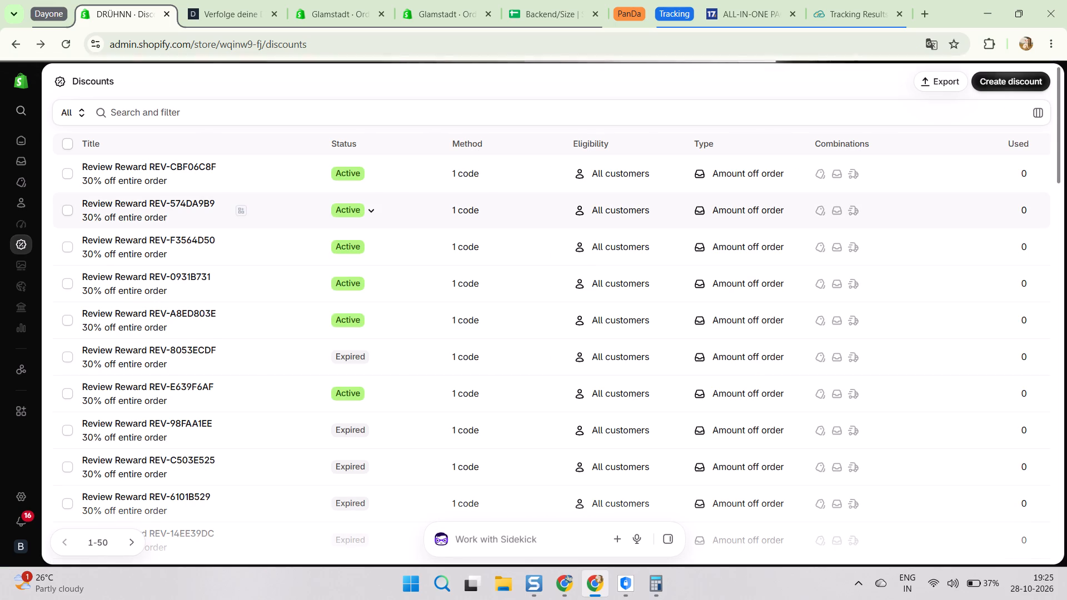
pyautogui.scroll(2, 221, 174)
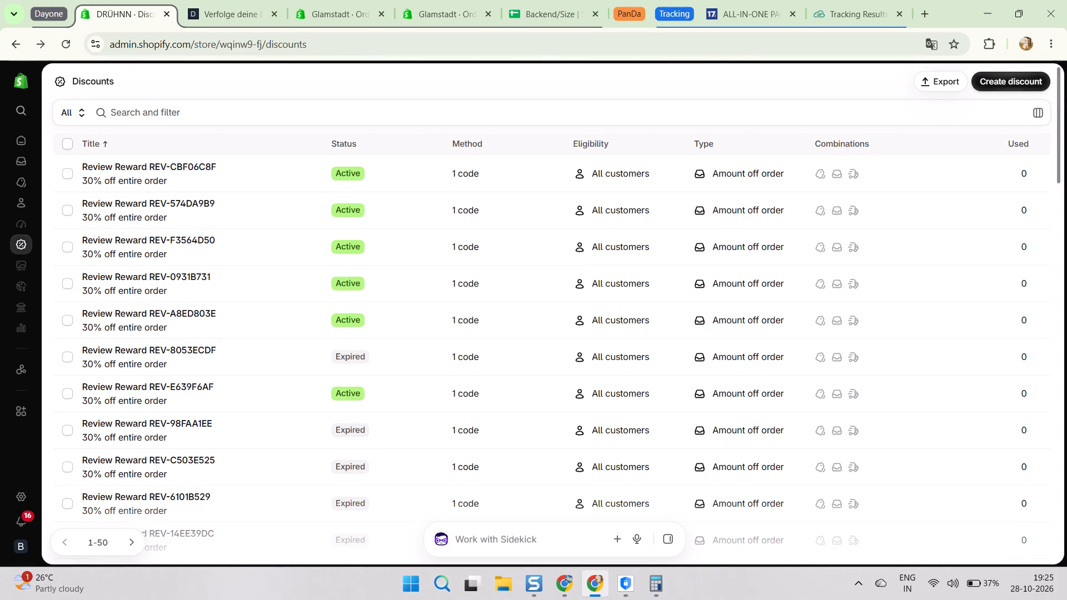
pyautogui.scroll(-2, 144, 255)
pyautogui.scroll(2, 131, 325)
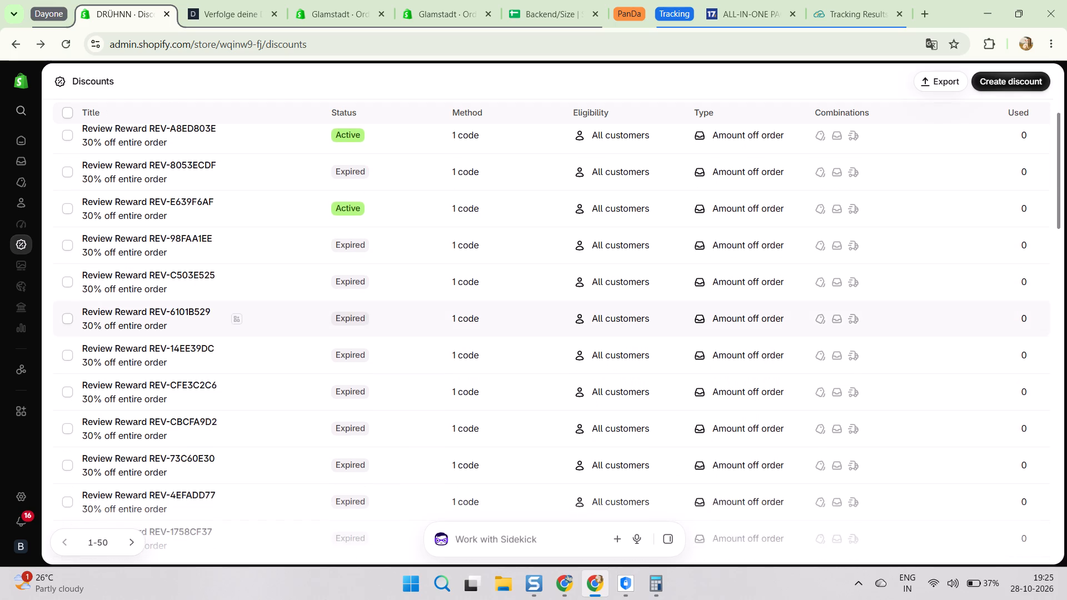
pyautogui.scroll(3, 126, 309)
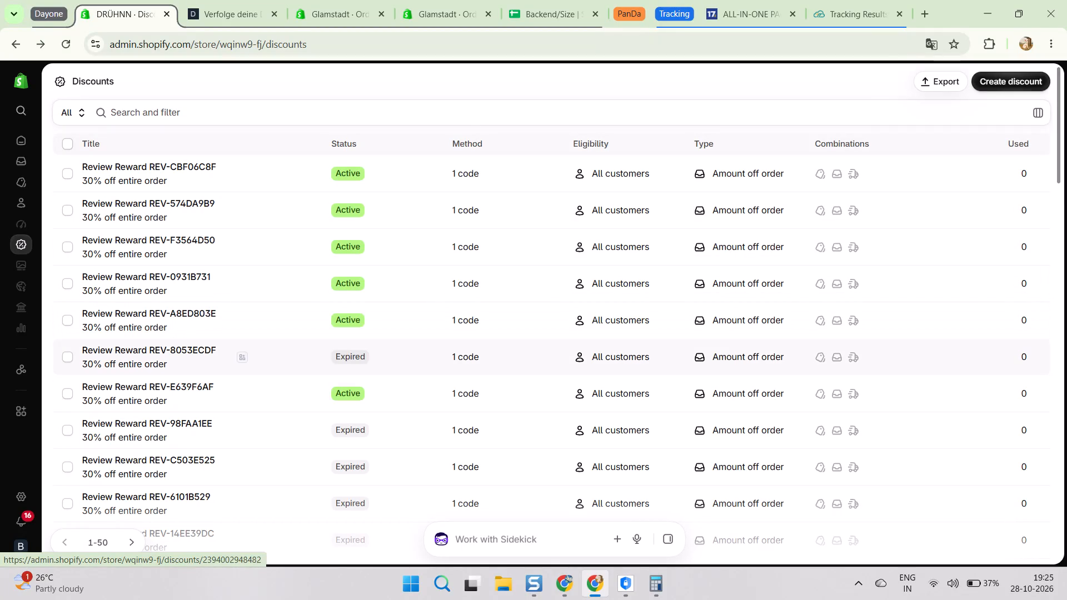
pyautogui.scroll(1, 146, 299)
pyautogui.click(186, 110)
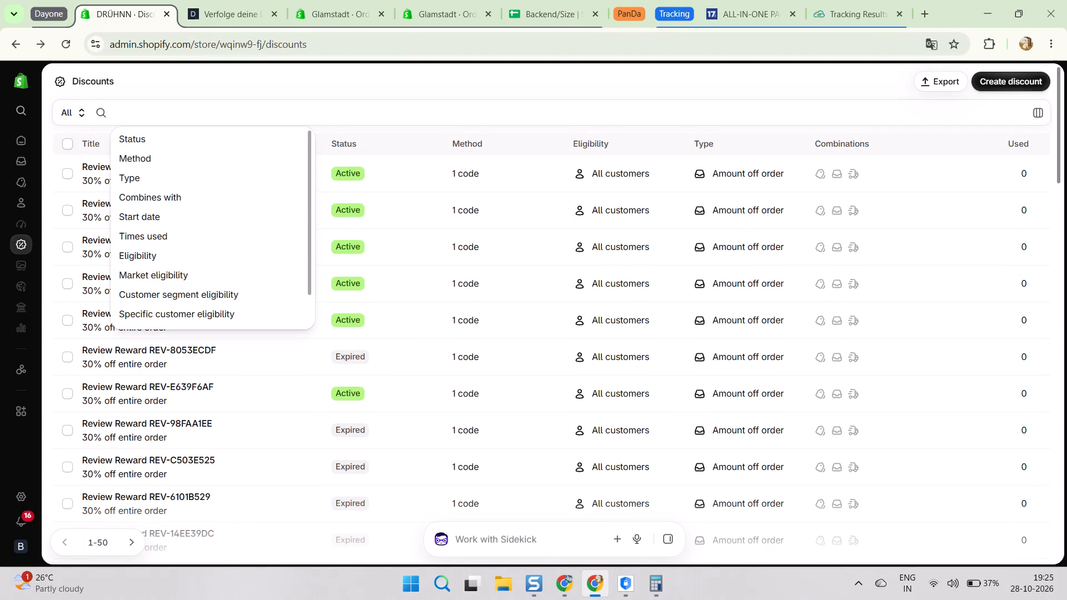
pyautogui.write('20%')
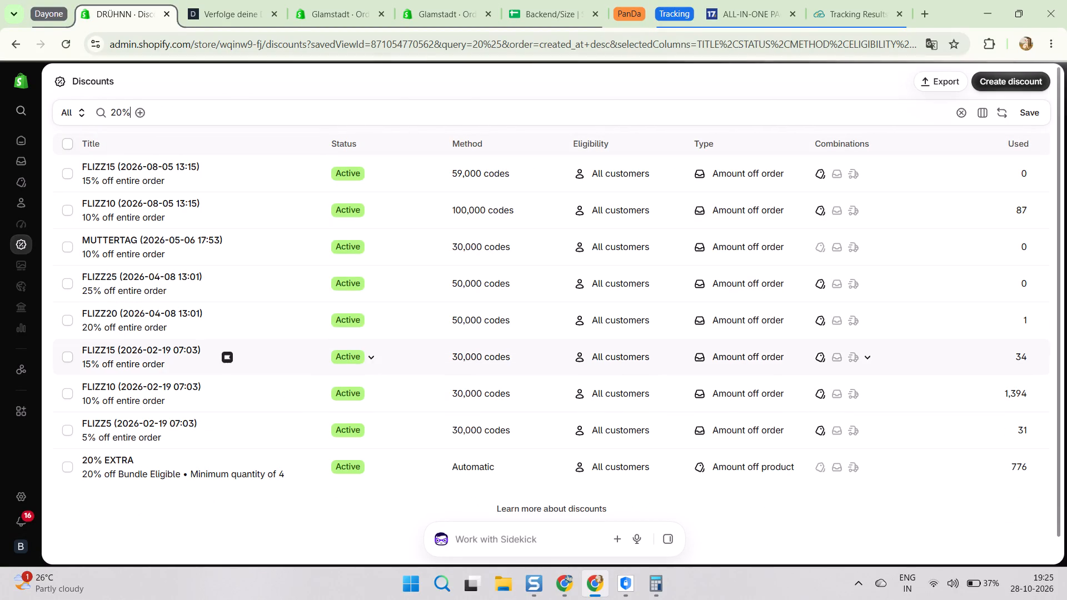
pyautogui.click(106, 317)
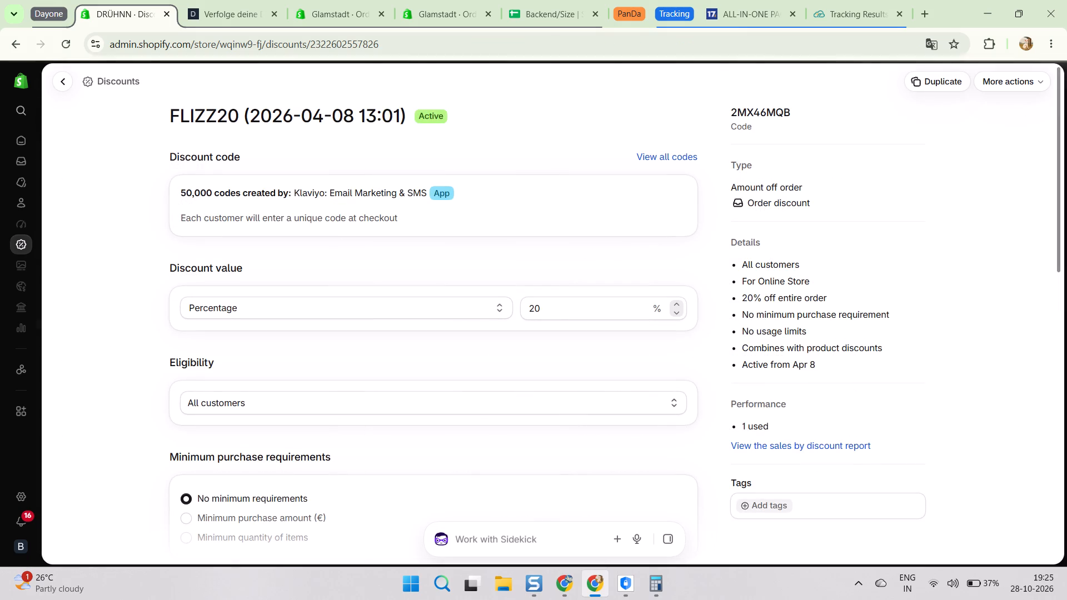
pyautogui.tripleClick(772, 109)
pyautogui.hotkey('ctrl', 'c')
pyautogui.hotkey('ctrl', 'c')
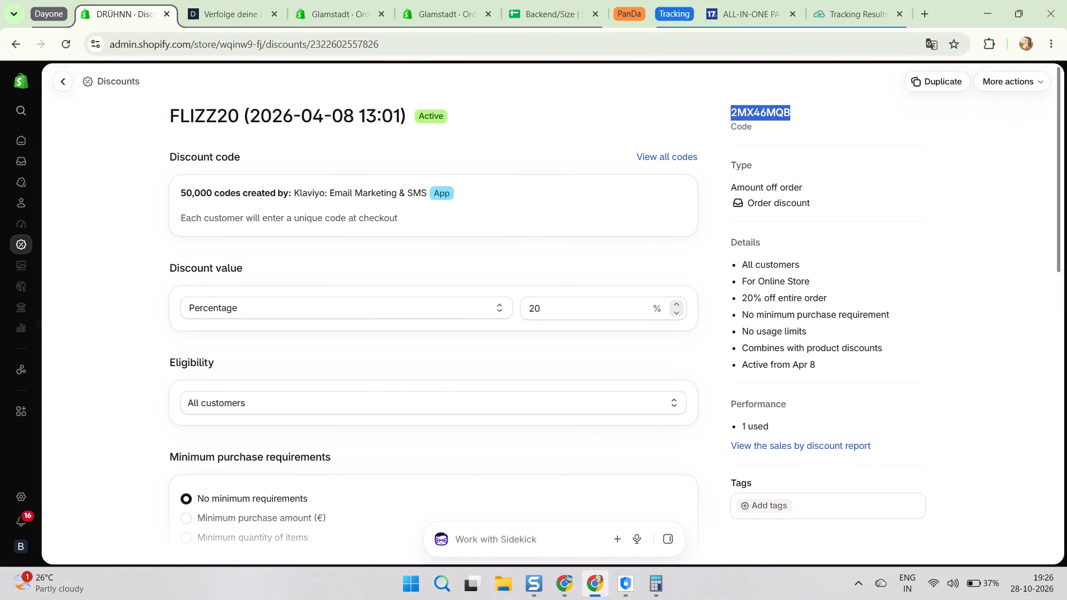
pyautogui.hotkey('alt', 'Tab')
pyautogui.tripleClick(152, 423)
pyautogui.hotkey('ctrl', 'v')
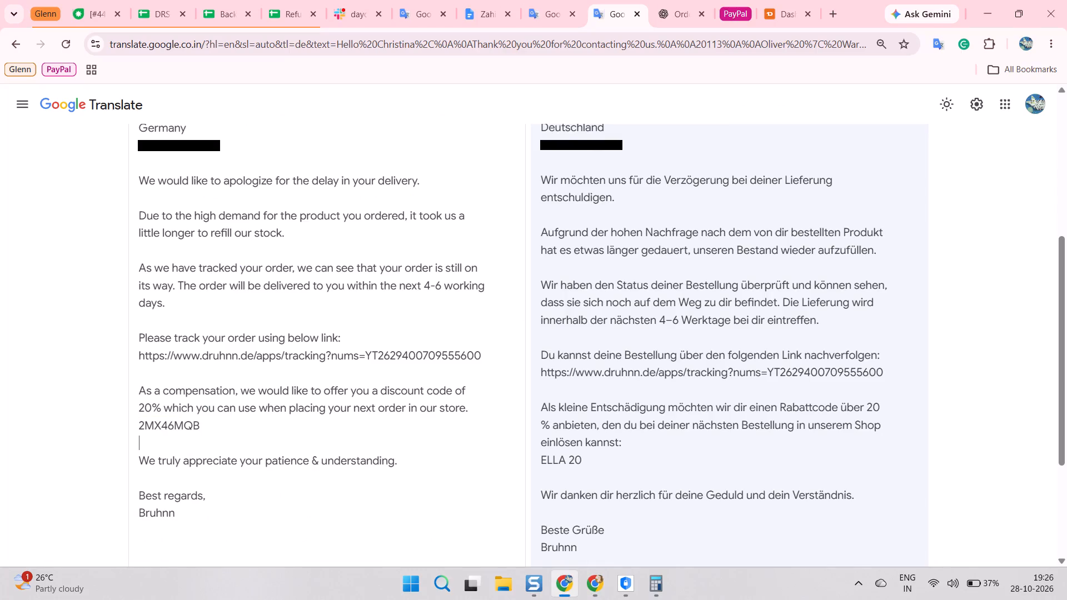
# Return from the FLIZZ20 discount to the full unfiltered discounts list in Shopify.
pyautogui.scroll(1, 152, 423)
pyautogui.hotkey('alt', 'Tab')
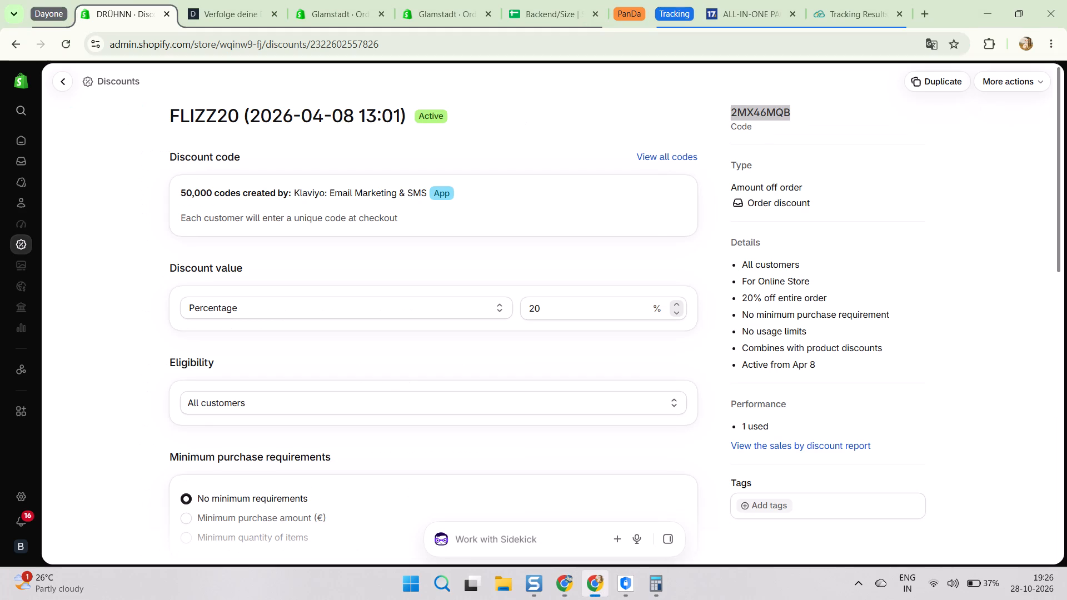
pyautogui.scroll(4, 247, 162)
pyautogui.click(17, 47)
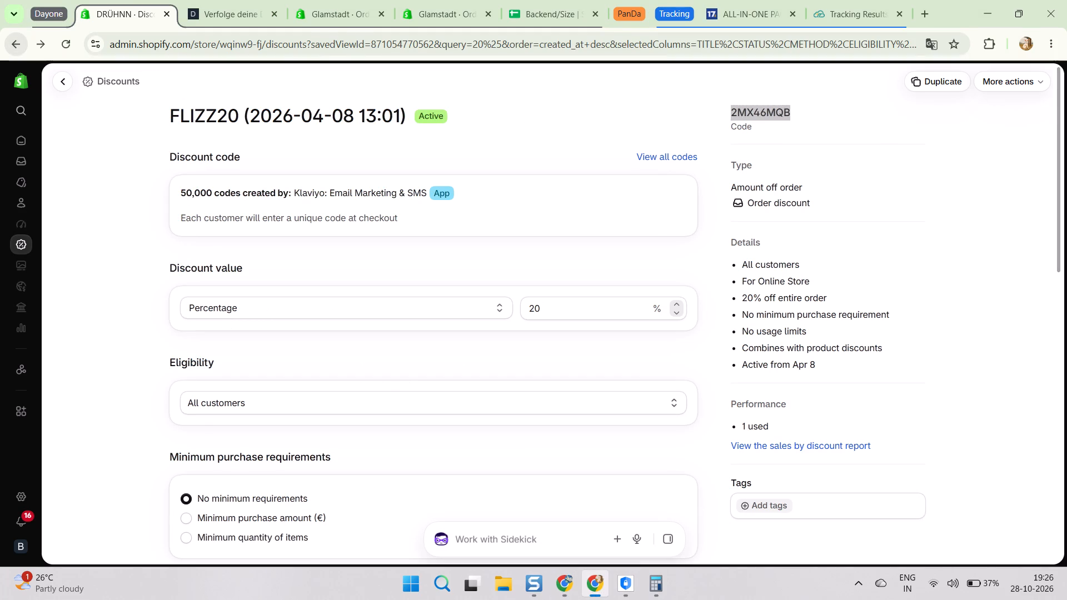
pyautogui.click(17, 47)
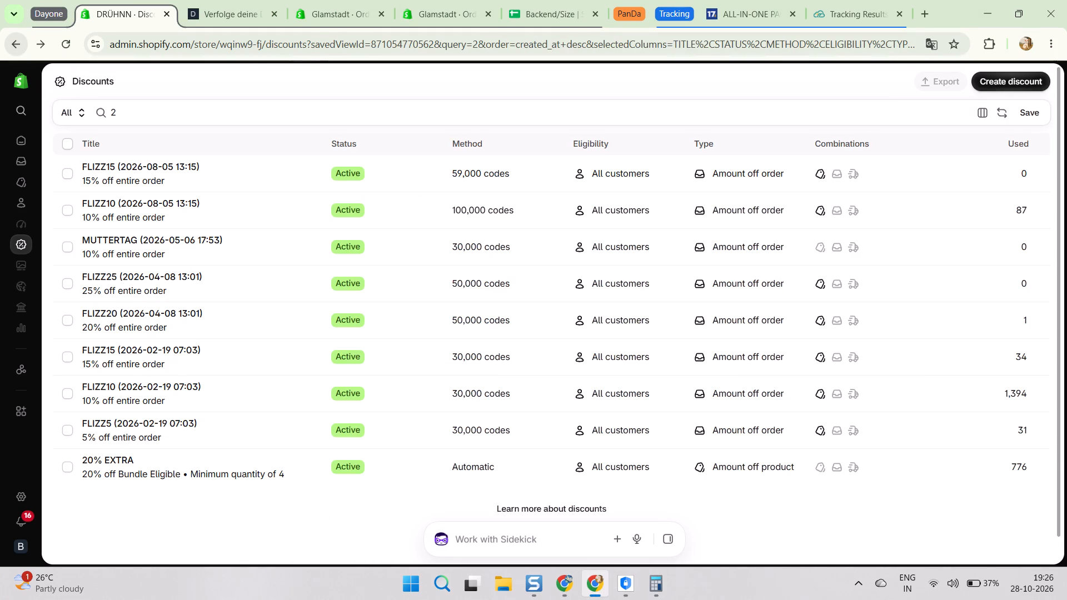
pyautogui.click(17, 47)
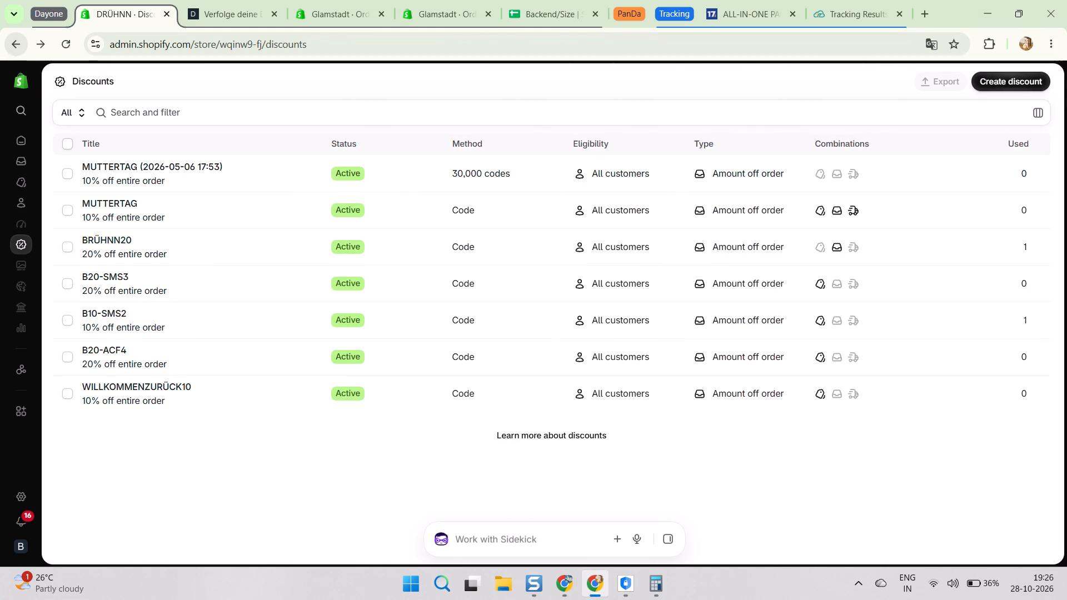
pyautogui.scroll(4, 113, 105)
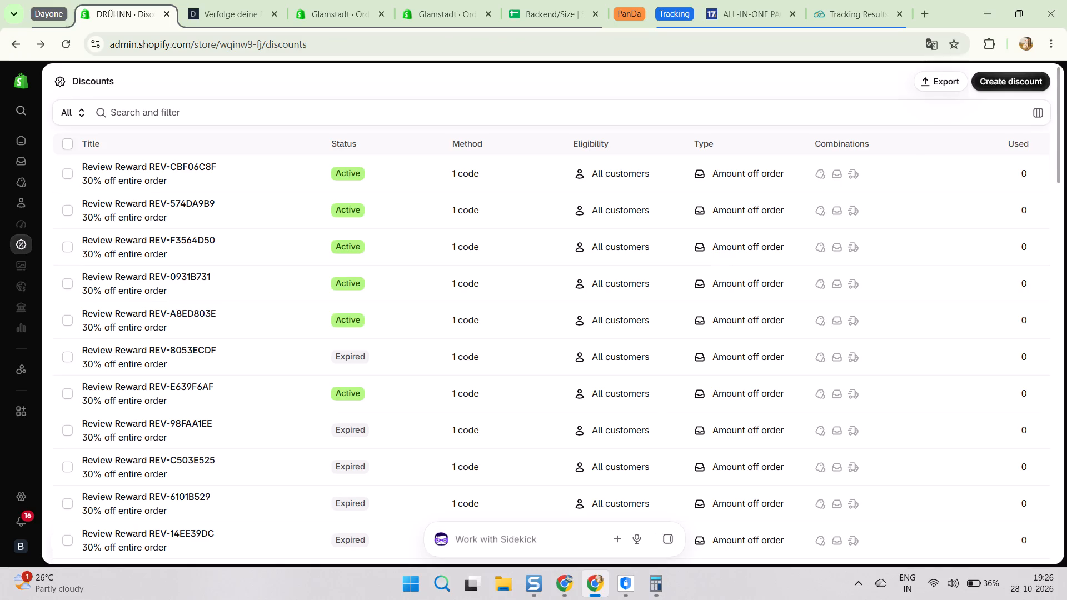
# Return to order 20113 in Shopify and compare its delivery details and timeline with the drafted reply in Google Translate.
pyautogui.click(17, 46)
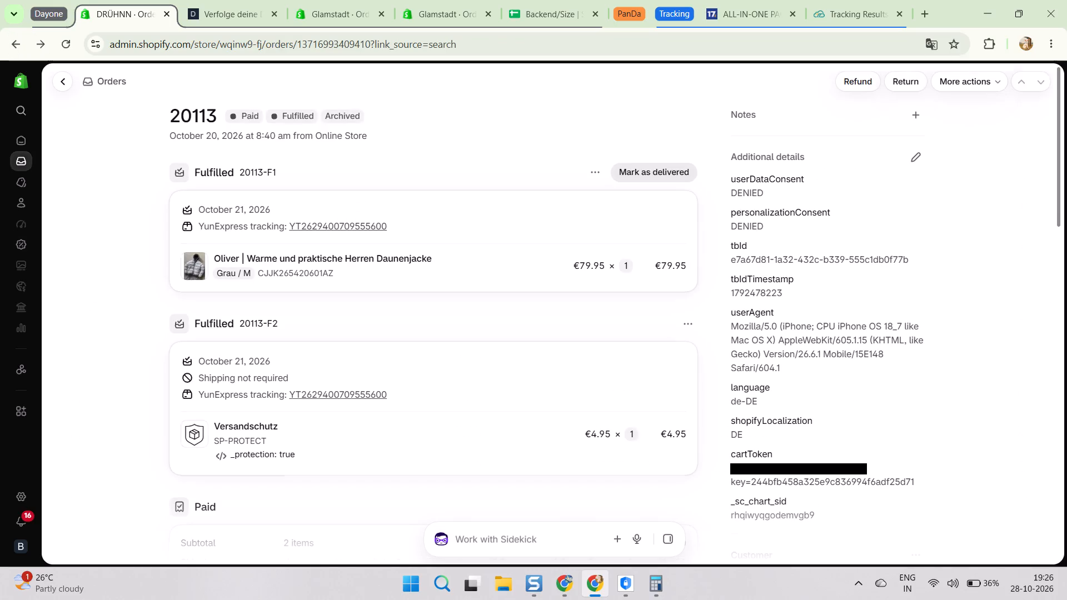
pyautogui.hotkey('alt', 'Tab')
pyautogui.scroll(-2, 322, 272)
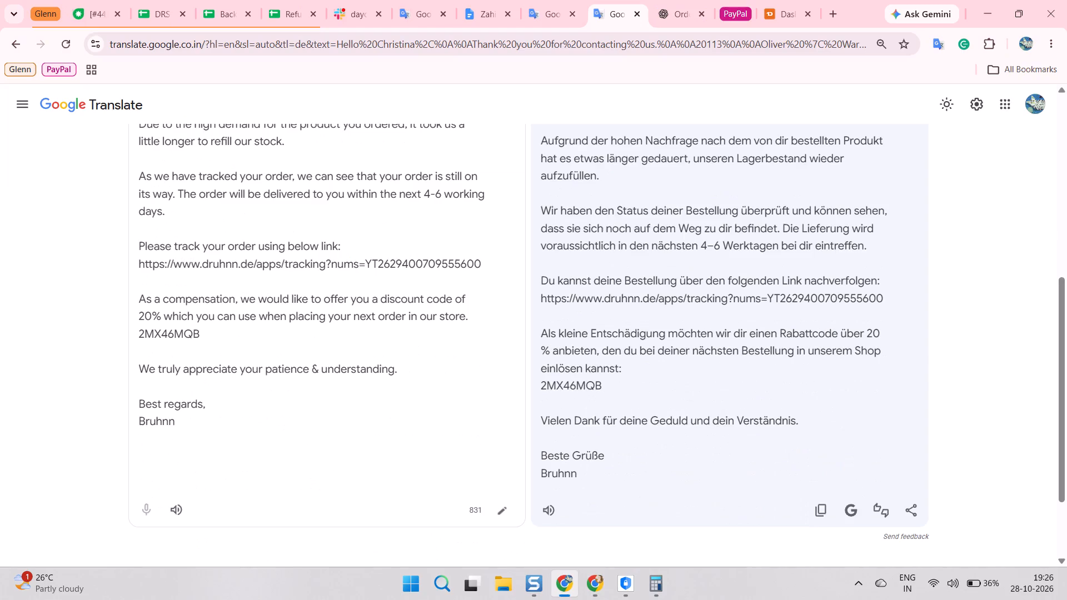
pyautogui.scroll(3, 331, 269)
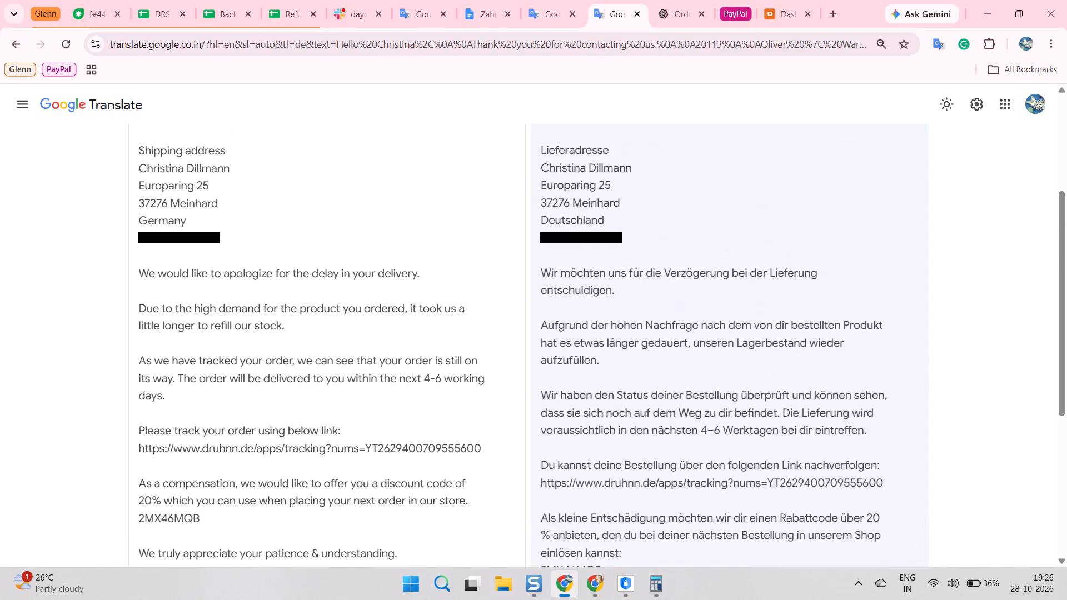
pyautogui.scroll(7, 331, 269)
pyautogui.hotkey('alt', 'Tab')
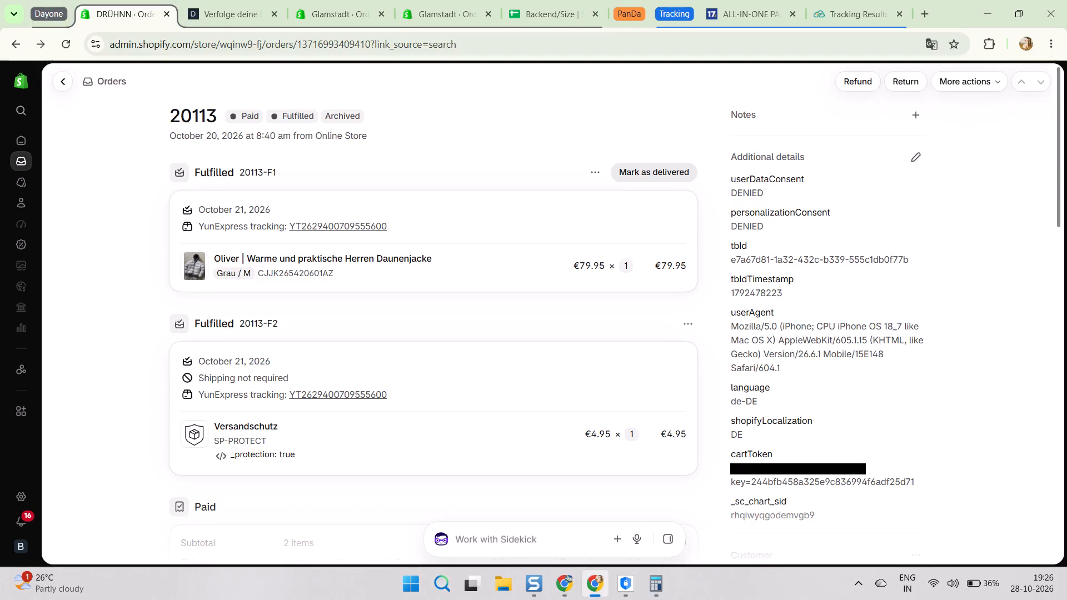
pyautogui.scroll(-11, 457, 243)
pyautogui.hotkey('alt', 'Tab')
pyautogui.scroll(3, 468, 290)
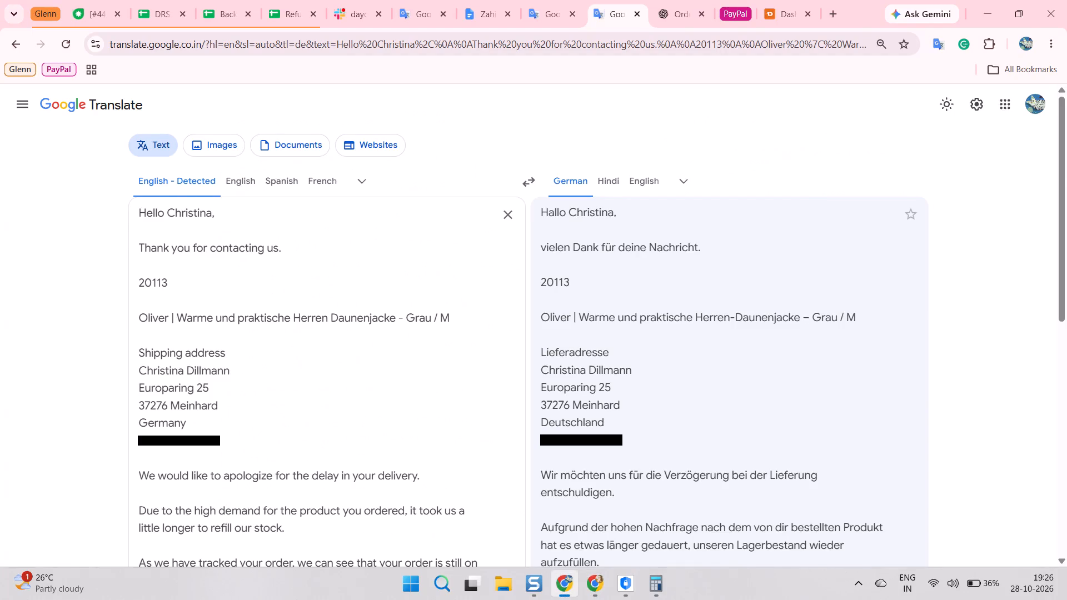
pyautogui.scroll(-2, 625, 248)
pyautogui.hotkey('alt', 'Tab')
pyautogui.scroll(-6, 646, 247)
pyautogui.scroll(4, 702, 266)
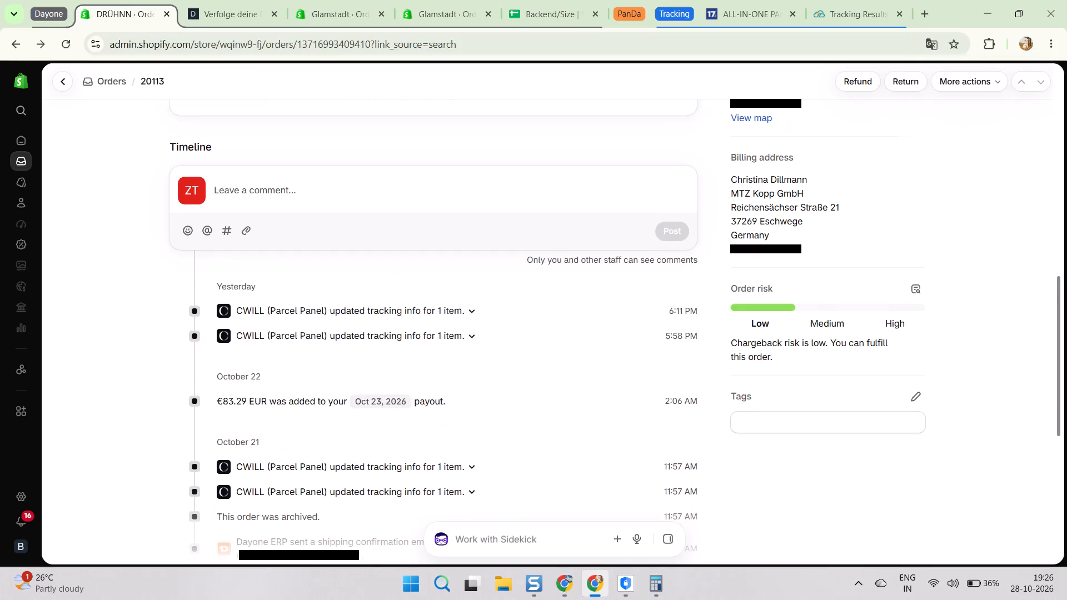
pyautogui.hotkey('alt', 'Tab')
pyautogui.scroll(7, 604, 289)
pyautogui.scroll(-15, 603, 227)
pyautogui.click(826, 398)
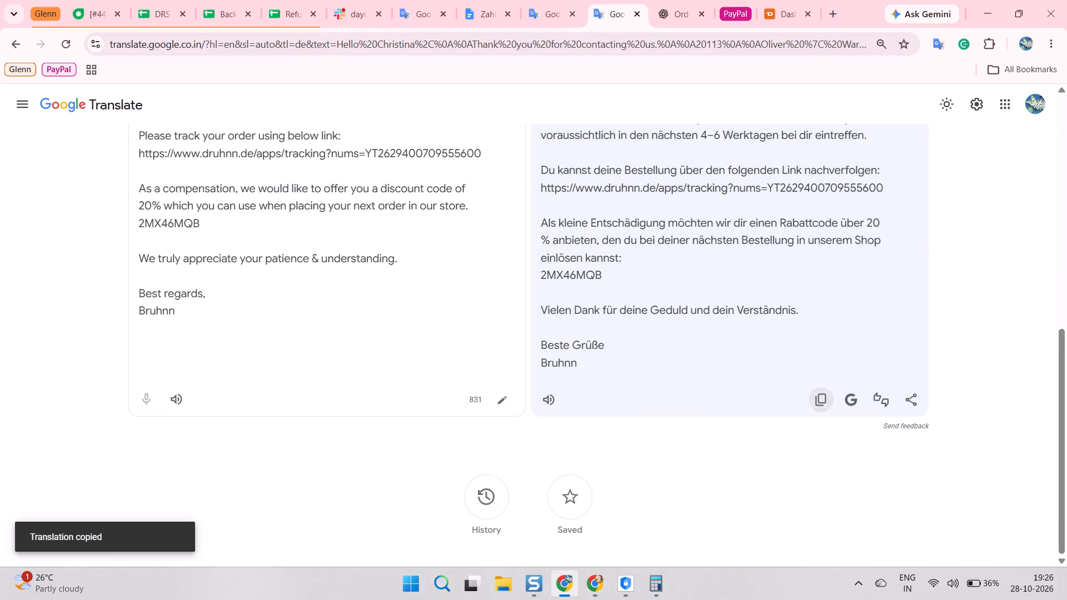
pyautogui.click(87, 0)
pyautogui.scroll(7, 257, 319)
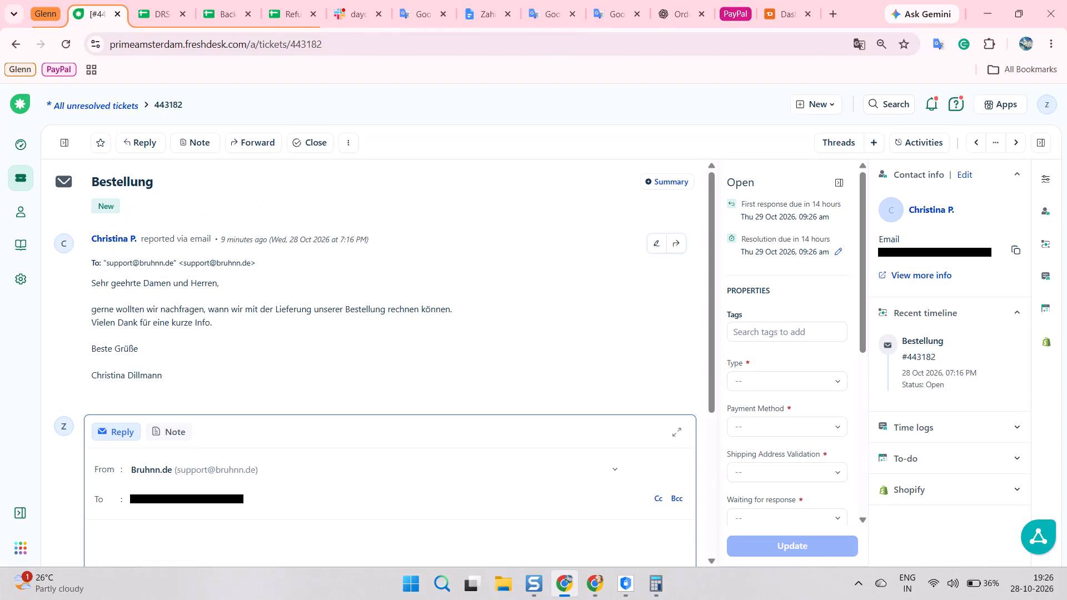
pyautogui.scroll(-3, 310, 286)
pyautogui.hotkey('ctrl', 'v')
pyautogui.scroll(-6, 235, 306)
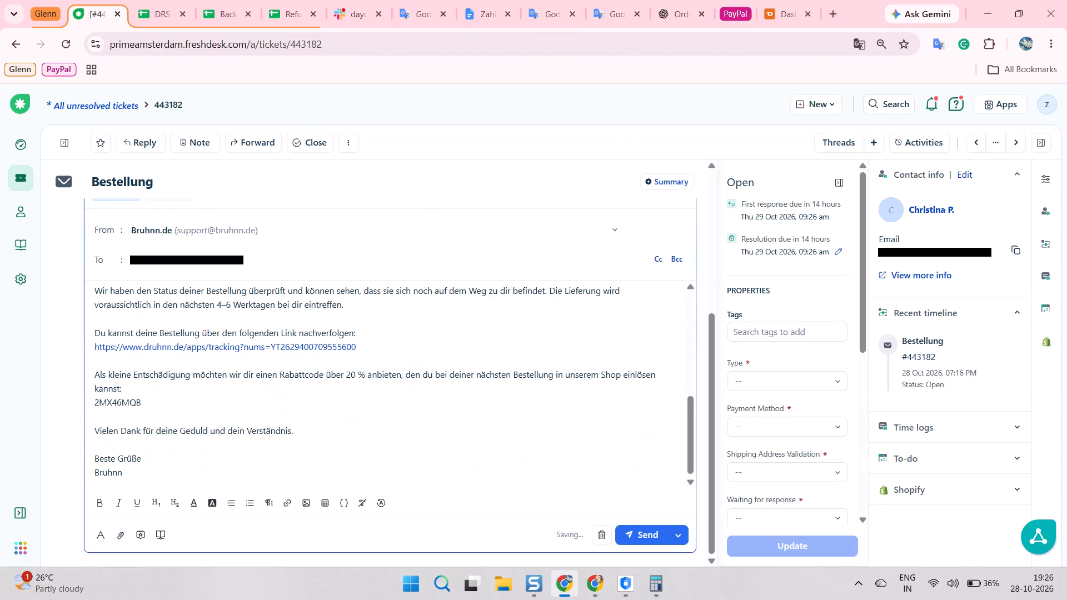
pyautogui.scroll(-5, 235, 336)
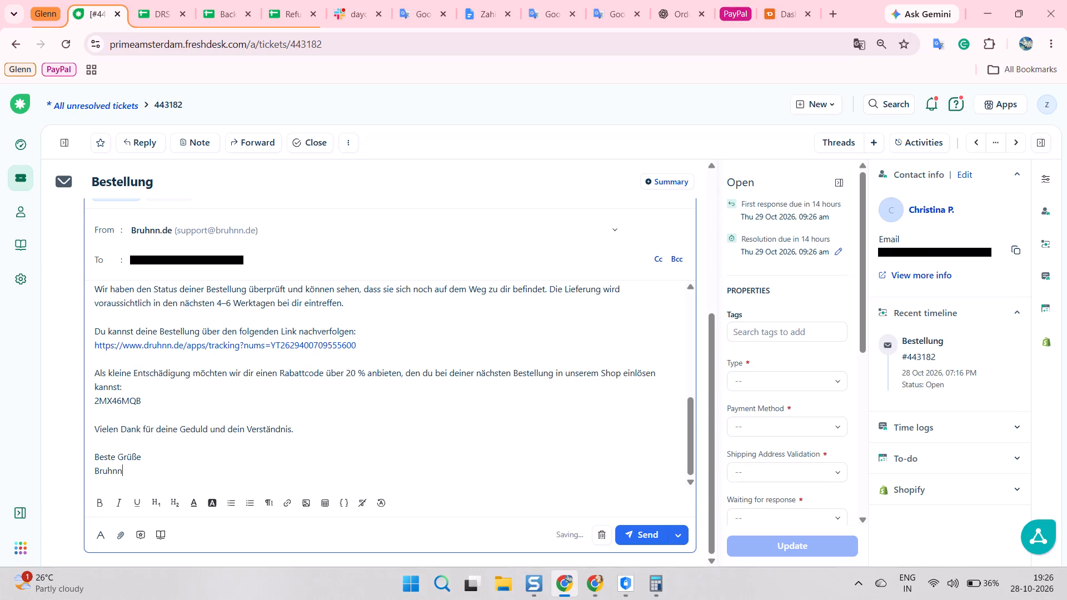
pyautogui.tripleClick(119, 402)
pyautogui.hotkey('ctrl', 'b')
pyautogui.scroll(4, 188, 409)
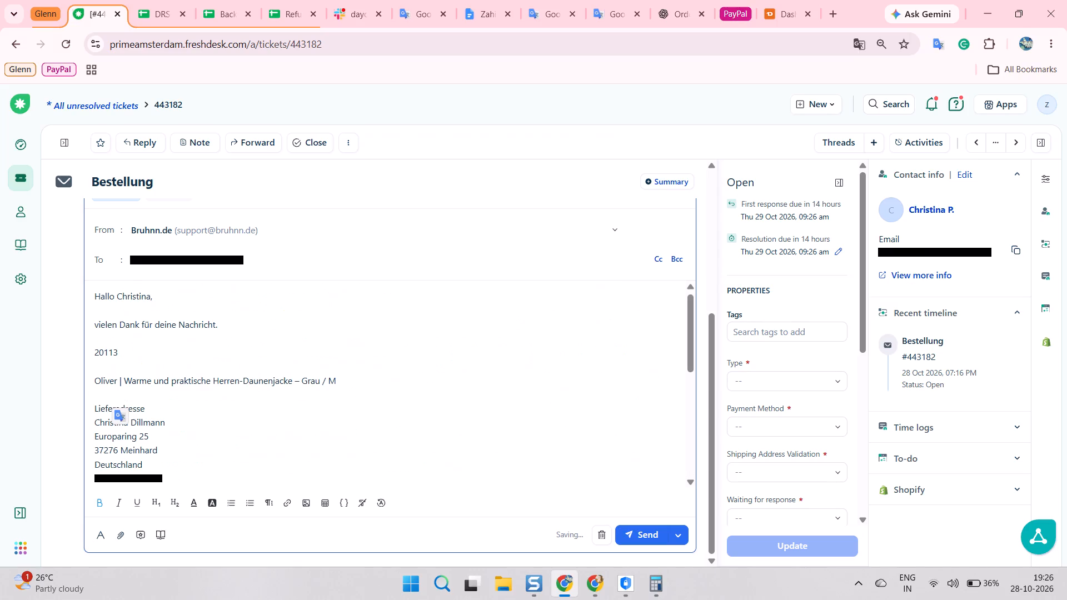
pyautogui.moveTo(159, 413); pyautogui.dragTo(77, 354)
pyautogui.hotkey('ctrl', 'b')
pyautogui.scroll(1, 208, 389)
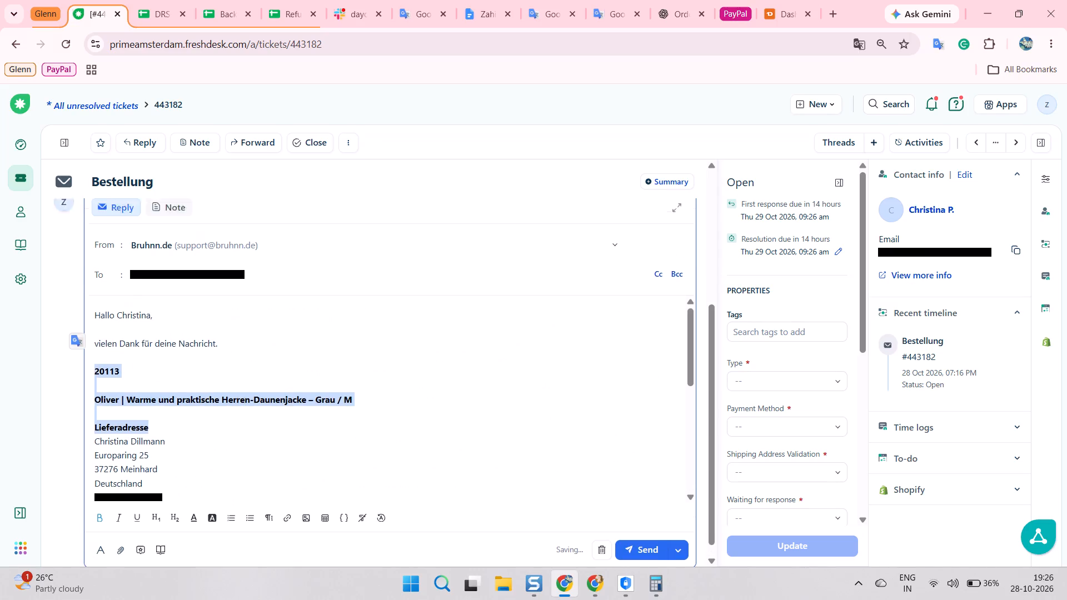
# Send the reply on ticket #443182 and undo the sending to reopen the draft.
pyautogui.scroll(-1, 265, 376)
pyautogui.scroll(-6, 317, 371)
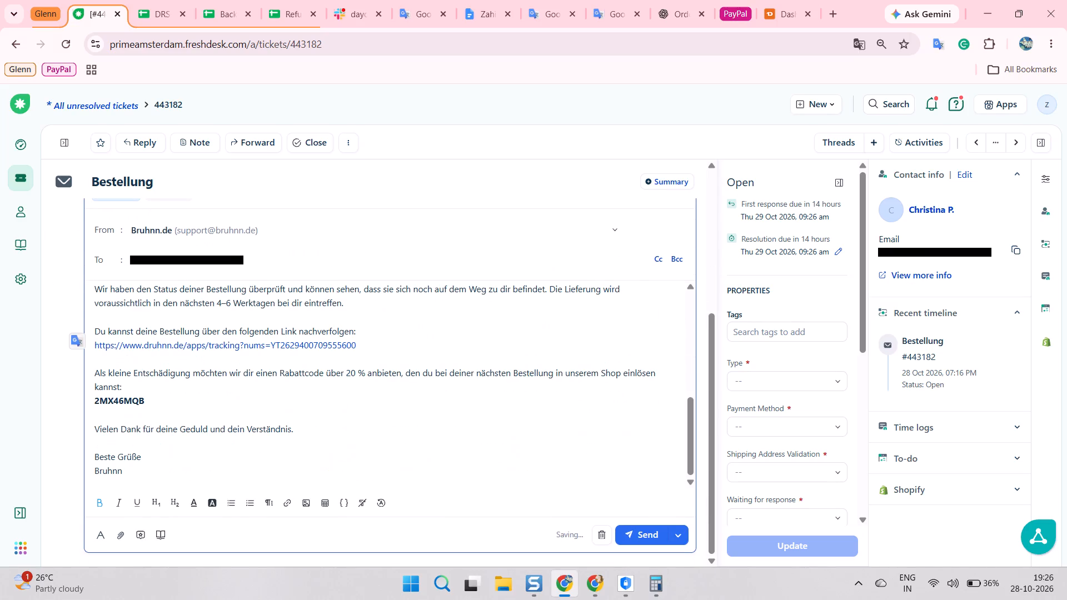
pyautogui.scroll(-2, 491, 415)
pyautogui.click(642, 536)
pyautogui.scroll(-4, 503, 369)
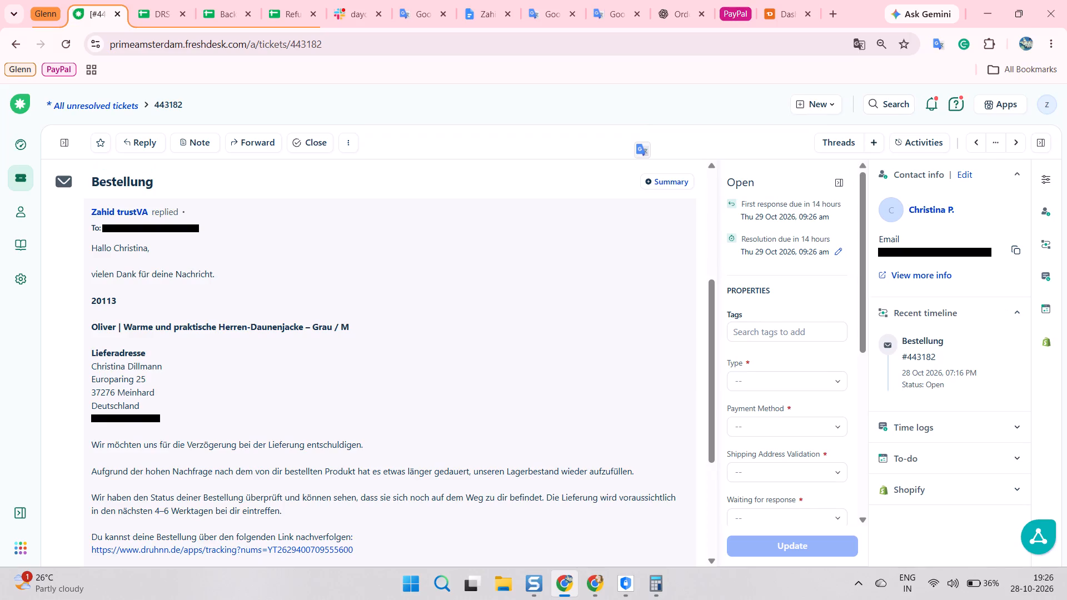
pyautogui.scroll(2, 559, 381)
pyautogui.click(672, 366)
# Translate "few" into German in Google Translate and replace "4–6" in the Freshdesk reply's delivery estimate with "wenige".
pyautogui.scroll(-2, 512, 312)
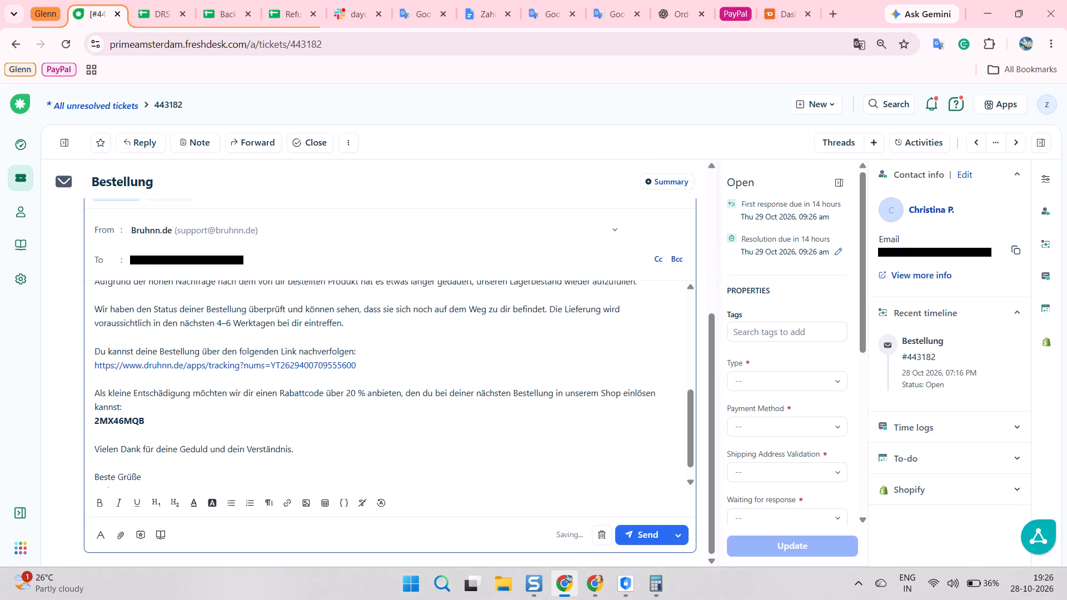
pyautogui.scroll(-3, 507, 304)
pyautogui.click(631, 0)
pyautogui.scroll(8, 407, 189)
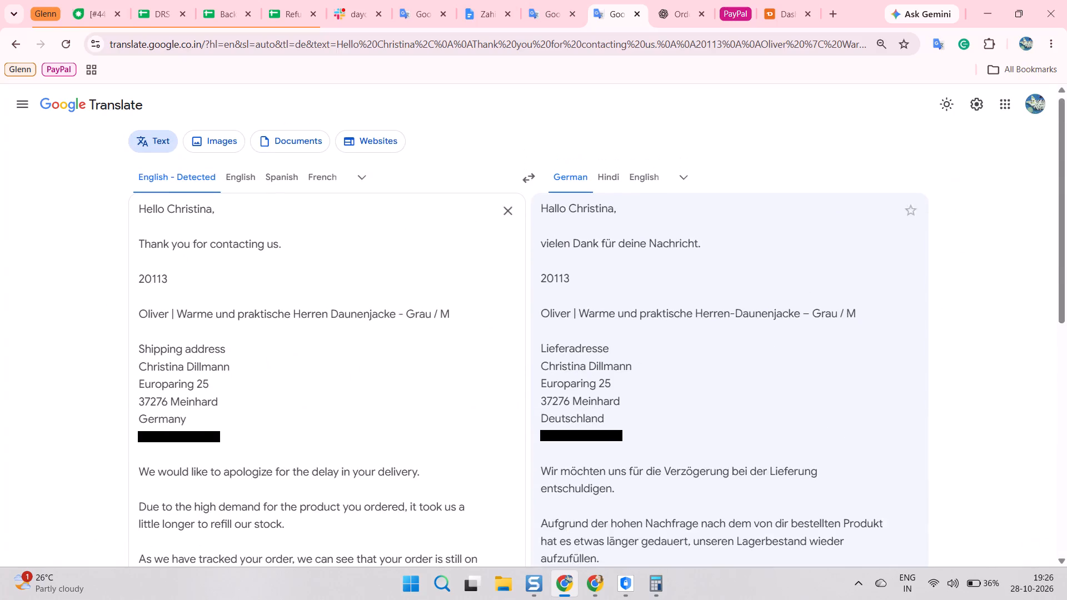
pyautogui.click(504, 216)
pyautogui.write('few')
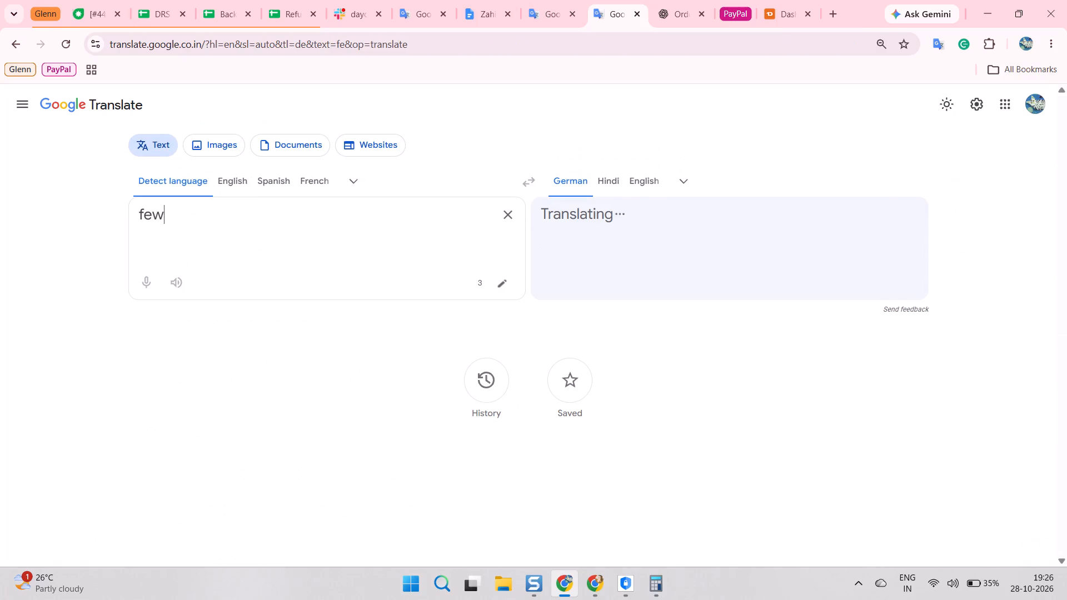
pyautogui.click(817, 281)
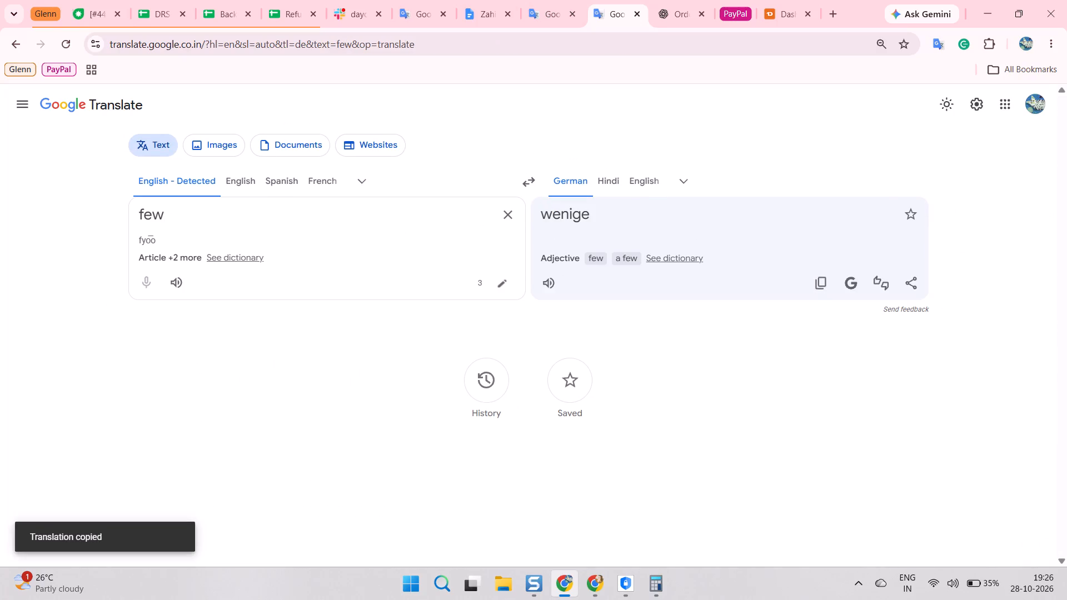
pyautogui.click(99, 0)
pyautogui.click(228, 301)
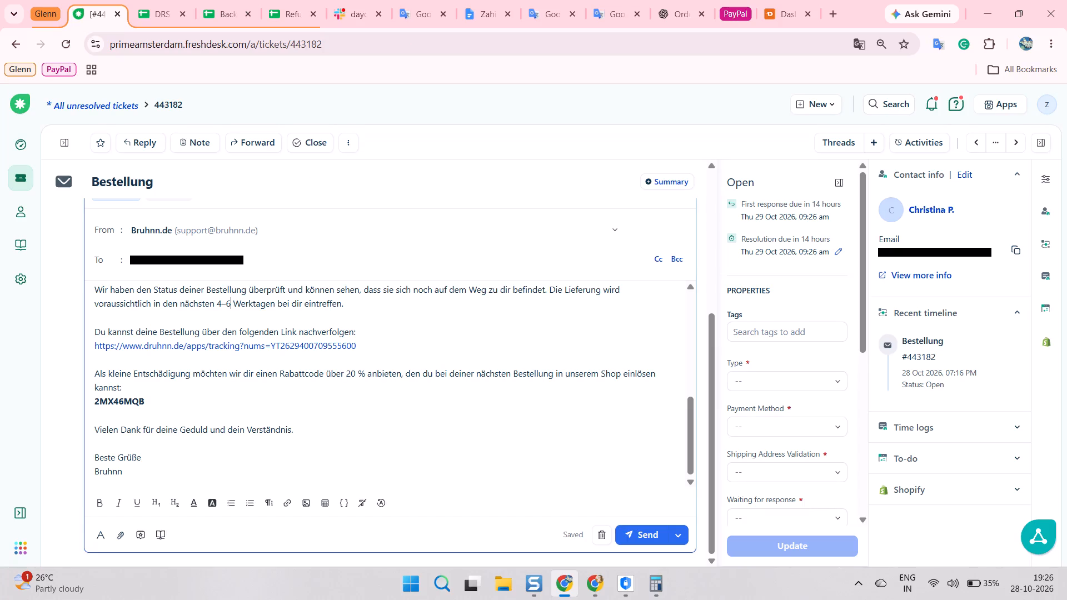
pyautogui.press('BackSpace')
pyautogui.press('BackSpace')
pyautogui.press('BackSpace')
pyautogui.hotkey('ctrl', 'v')
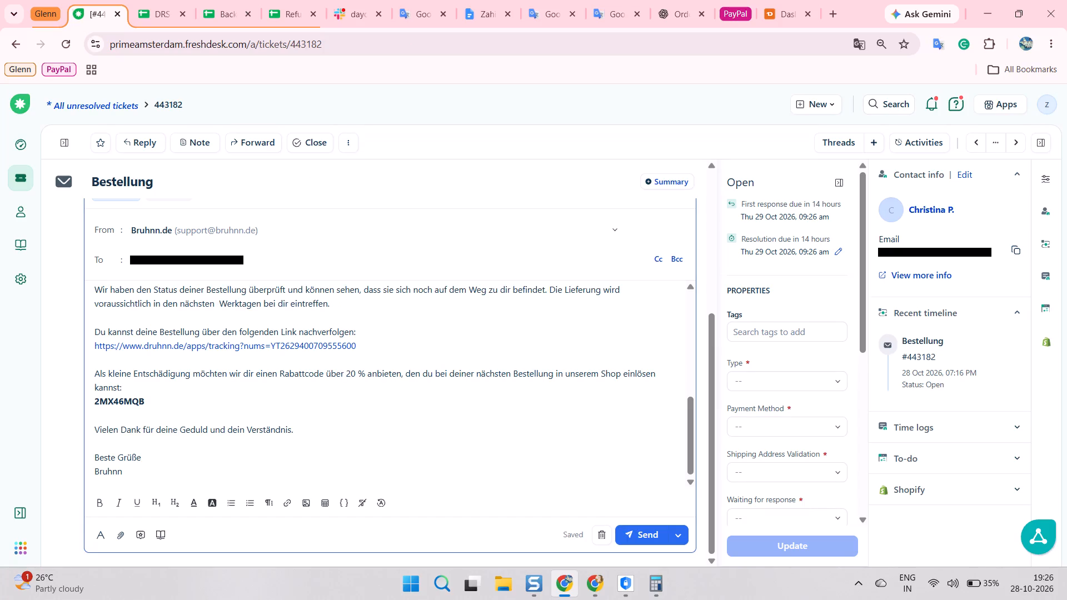
pyautogui.scroll(-3, 400, 368)
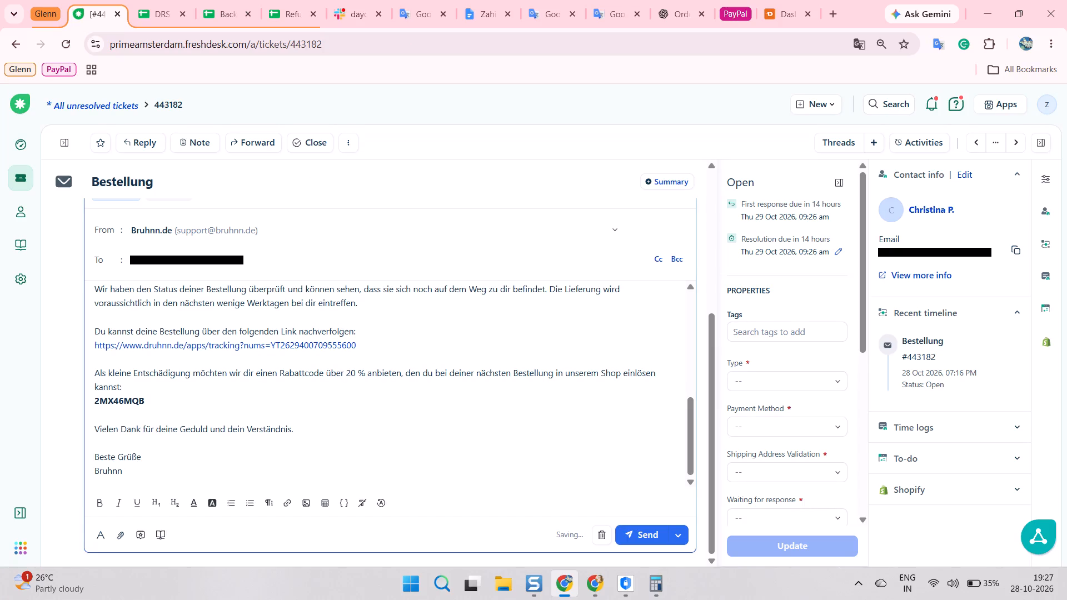
# Send the corrected German reply on ticket #443182.
pyautogui.click(644, 539)
pyautogui.scroll(-5, 532, 403)
pyautogui.scroll(-3, 485, 338)
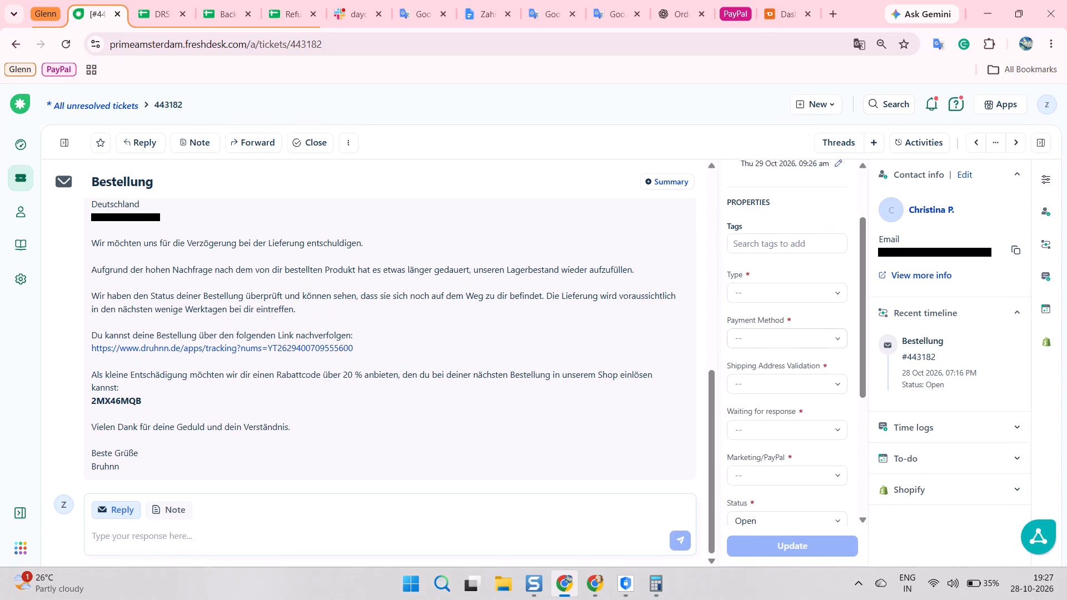
pyautogui.scroll(5, 779, 356)
pyautogui.hotkey('alt', 'Tab')
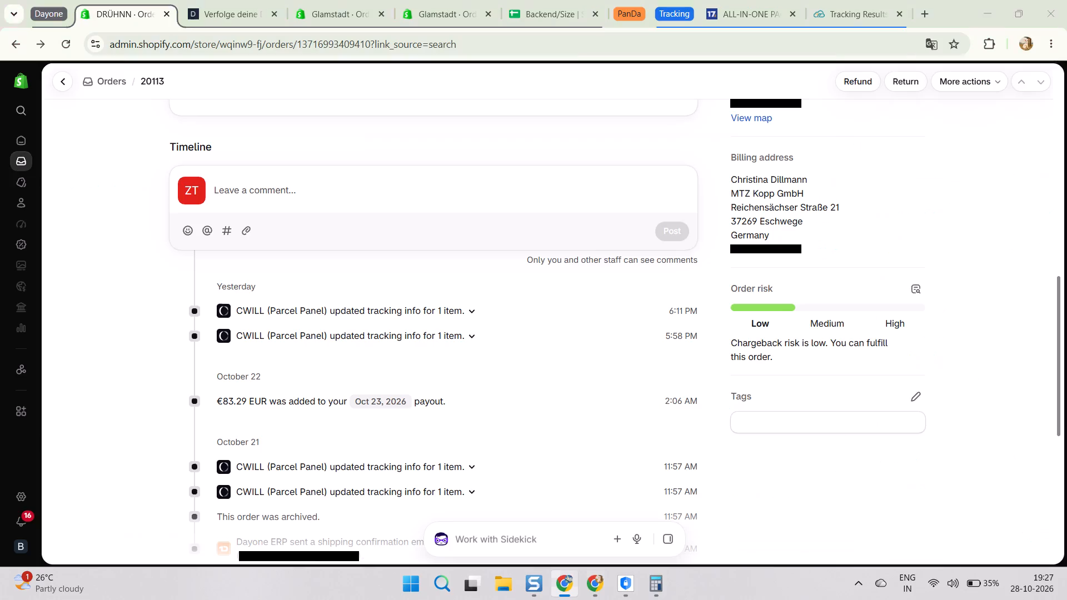
pyautogui.scroll(-5, 483, 267)
pyautogui.hotkey('alt', 'Tab')
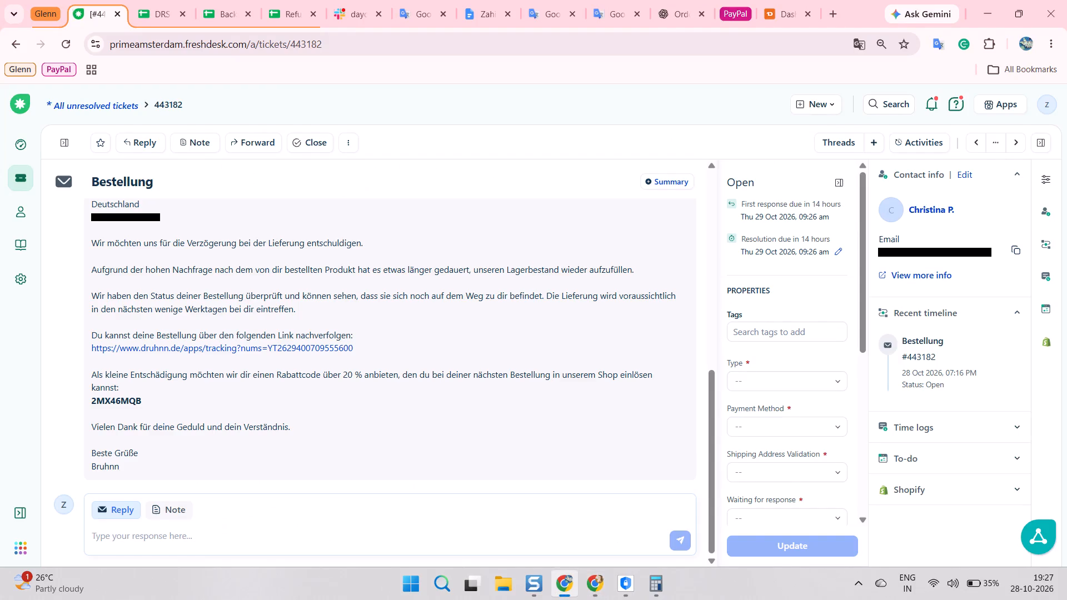
pyautogui.click(776, 391)
pyautogui.click(790, 383)
pyautogui.click(795, 455)
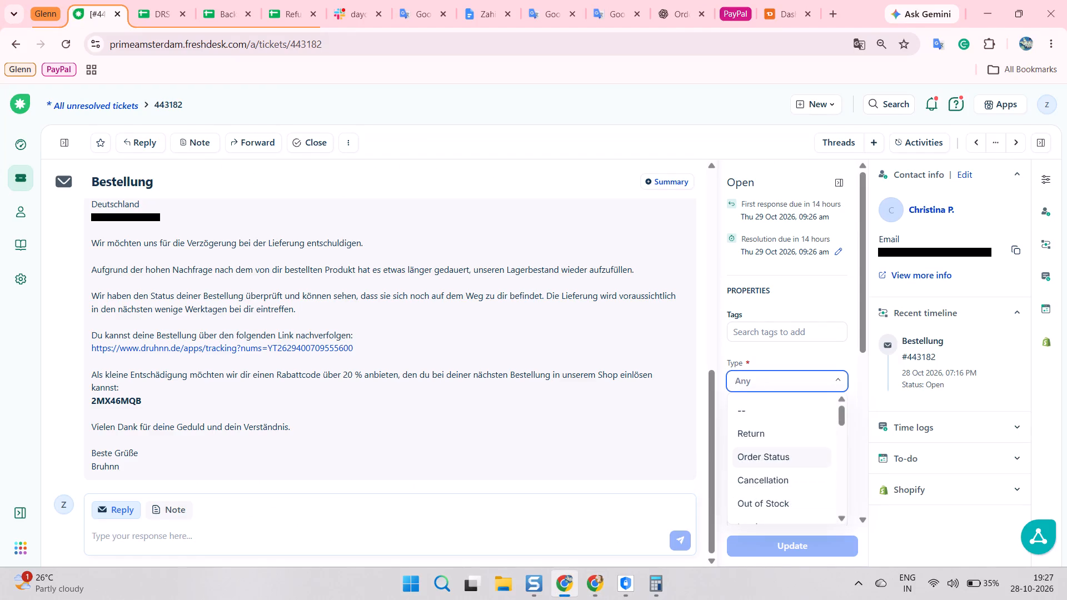
pyautogui.press('Tab')
pyautogui.hotkey('alt', 'Tab')
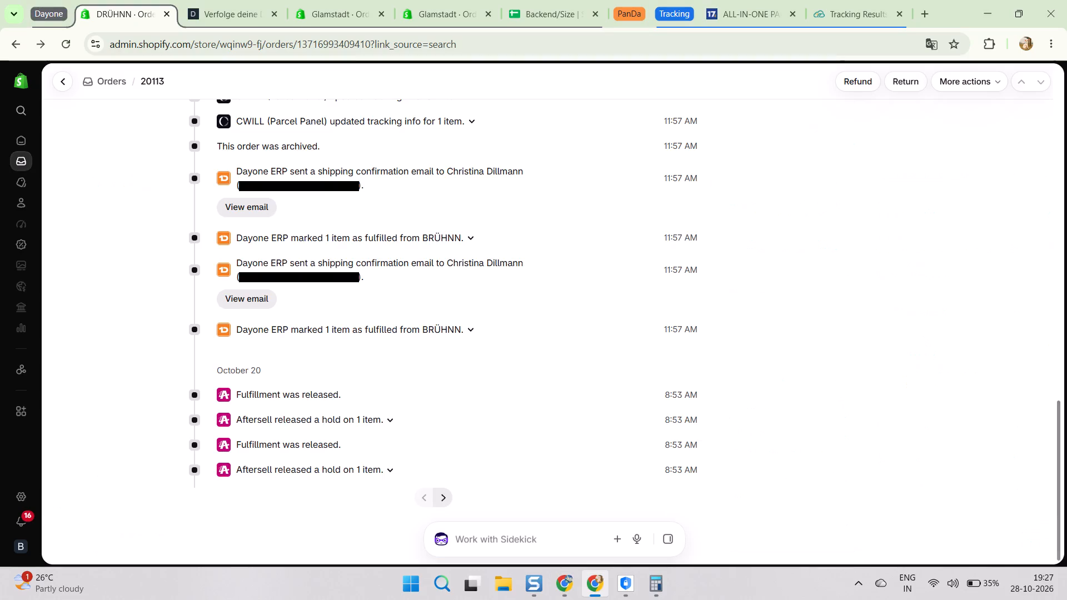
pyautogui.scroll(3, 722, 332)
pyautogui.hotkey('alt', 'Tab')
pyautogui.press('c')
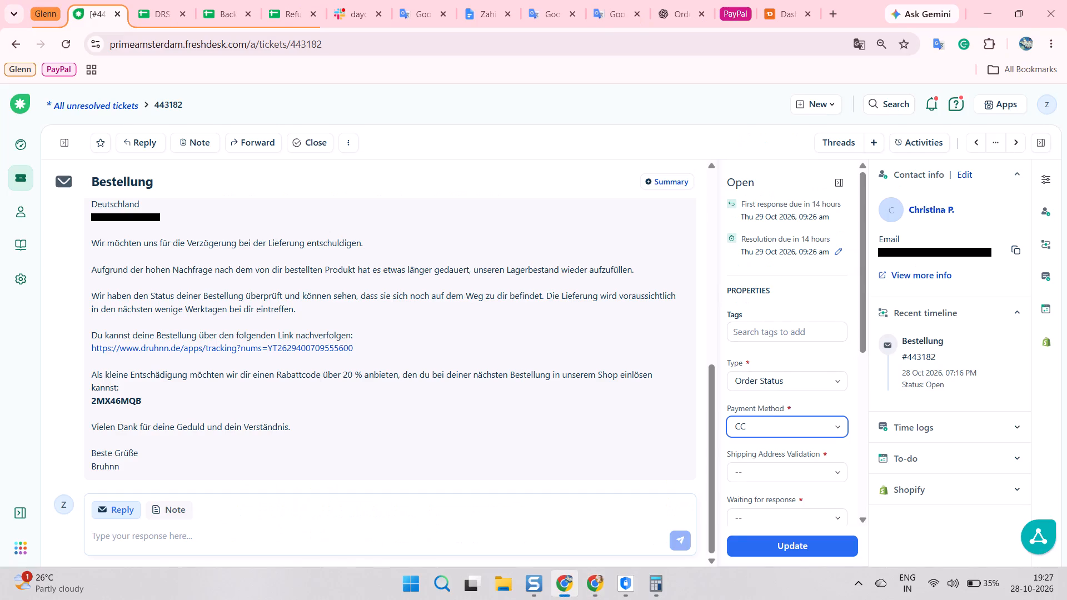
# Set Shipping Address Validation to NA, Waiting for response to N/A and Marketing/PayPal to No.
pyautogui.press('Tab')
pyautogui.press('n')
pyautogui.press('Tab')
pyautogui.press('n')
pyautogui.press('Tab')
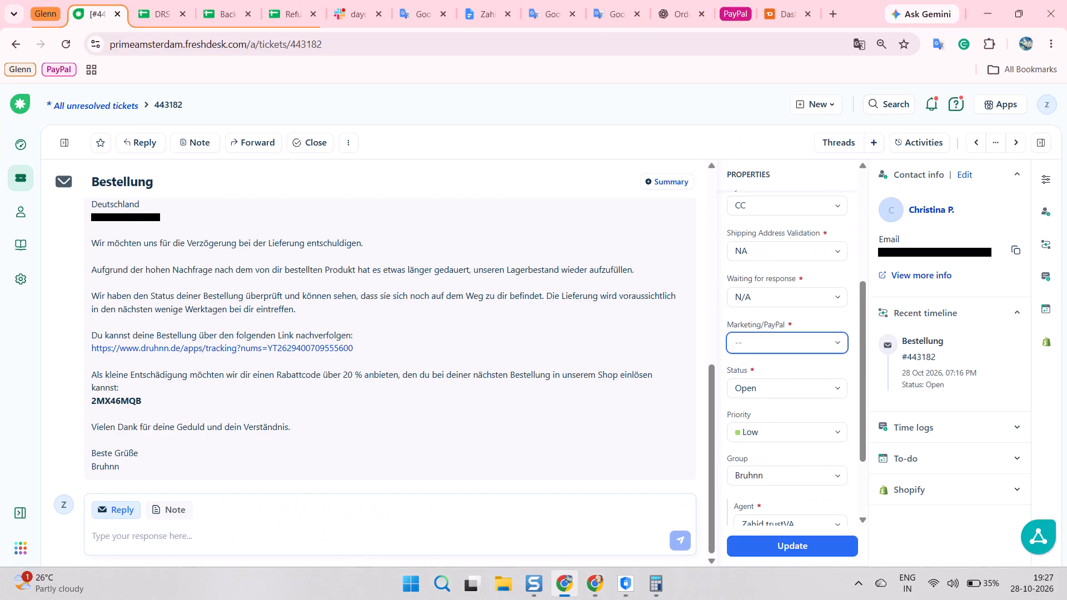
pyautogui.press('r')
pyautogui.press('Tab')
pyautogui.scroll(3, 774, 329)
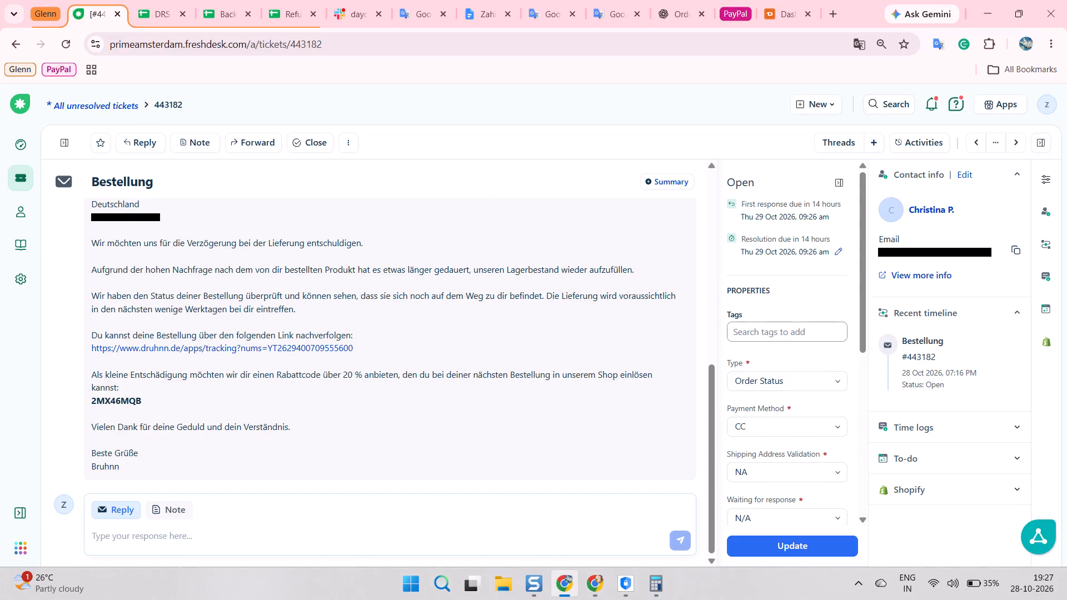
pyautogui.click(794, 339)
pyautogui.press('Tab')
pyautogui.press('Tab')
pyautogui.press('Tab')
pyautogui.press('Tab')
pyautogui.press('Tab')
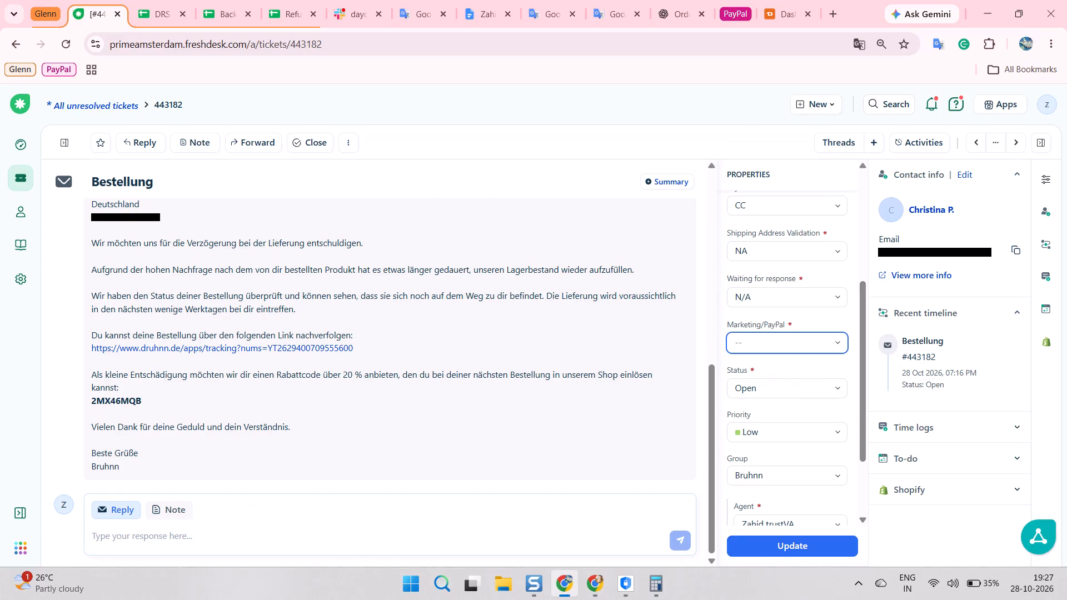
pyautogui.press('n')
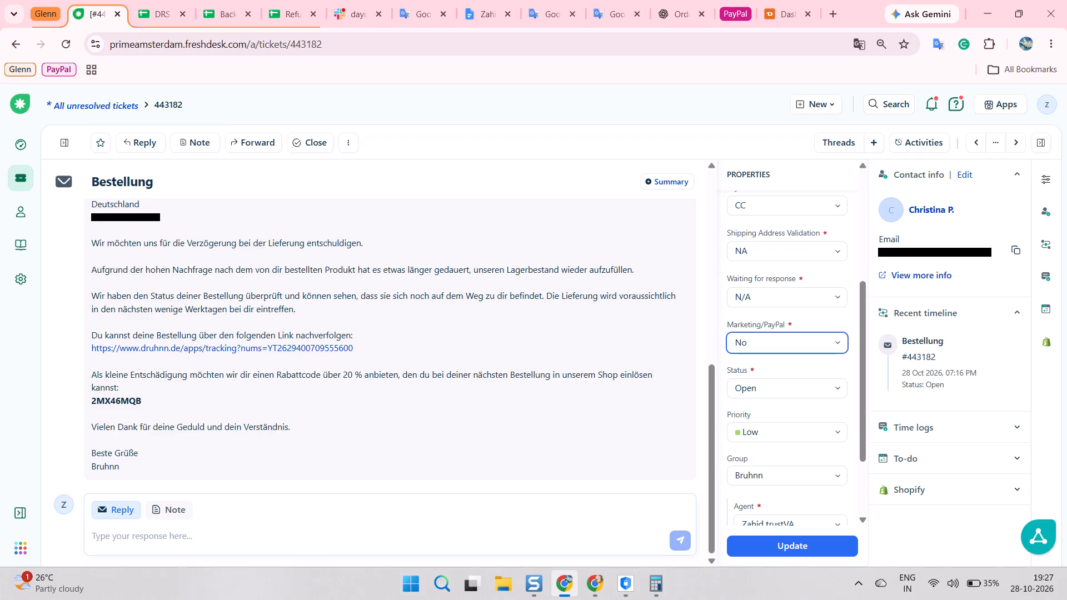
# Set the ticket's status to Resolved, leave the reference number blank, and save the updated ticket properties.
pyautogui.press('Tab')
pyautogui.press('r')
pyautogui.press('Tab')
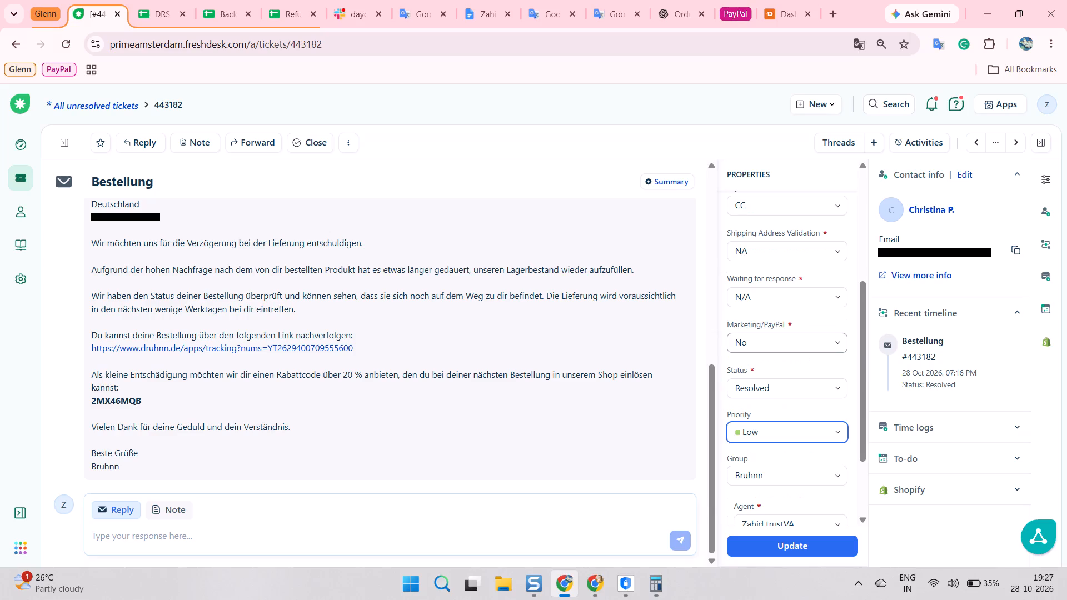
pyautogui.press('Tab')
pyautogui.press('Tab')
pyautogui.press('Tab')
pyautogui.scroll(-2, 780, 487)
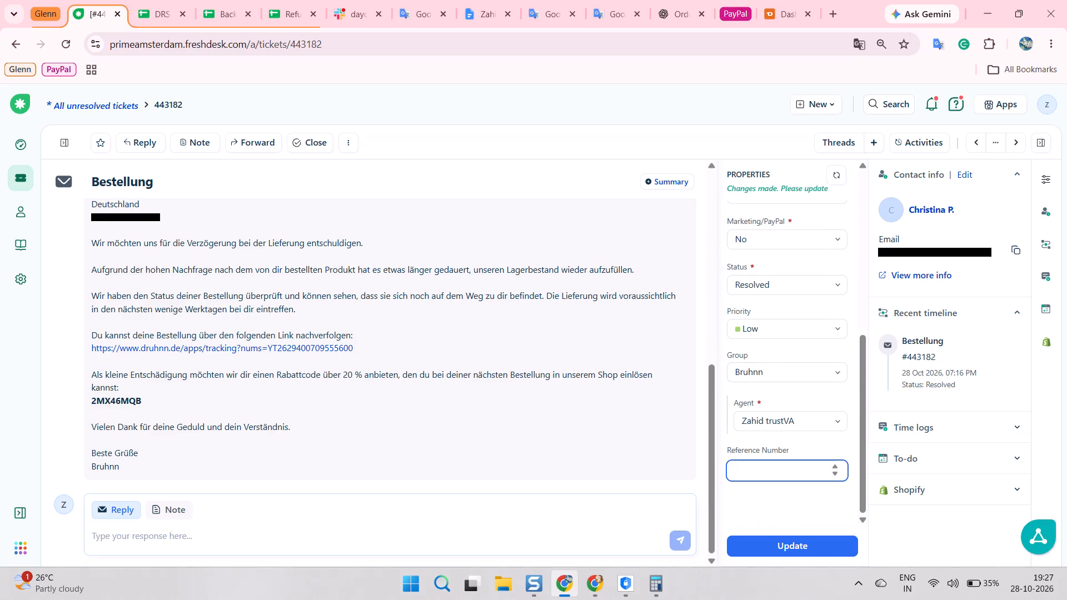
pyautogui.click(800, 547)
pyautogui.scroll(-2, 803, 414)
pyautogui.scroll(2, 799, 411)
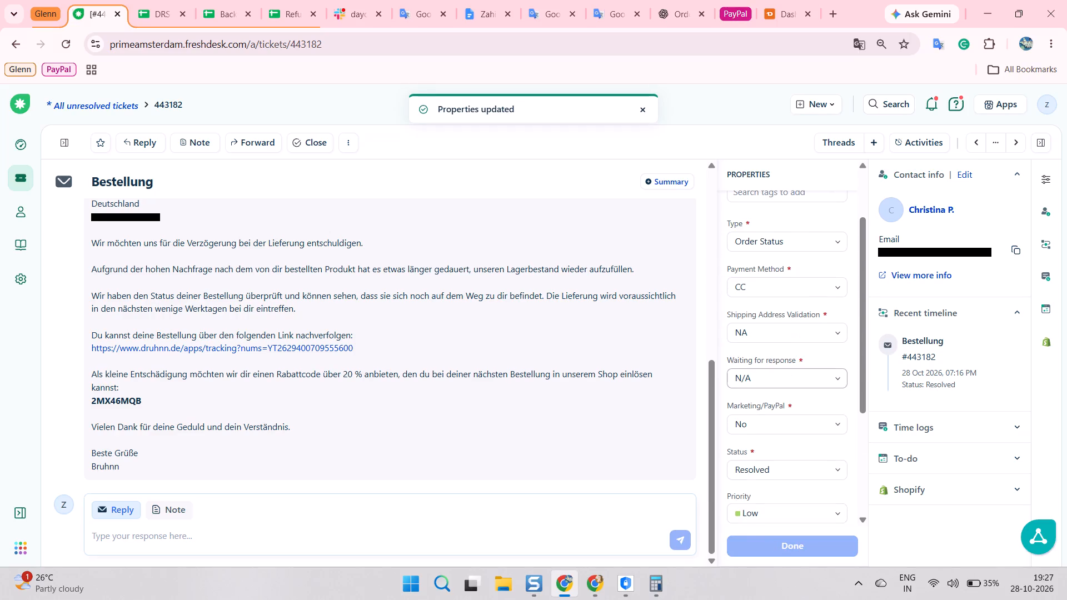
pyautogui.scroll(11, 782, 378)
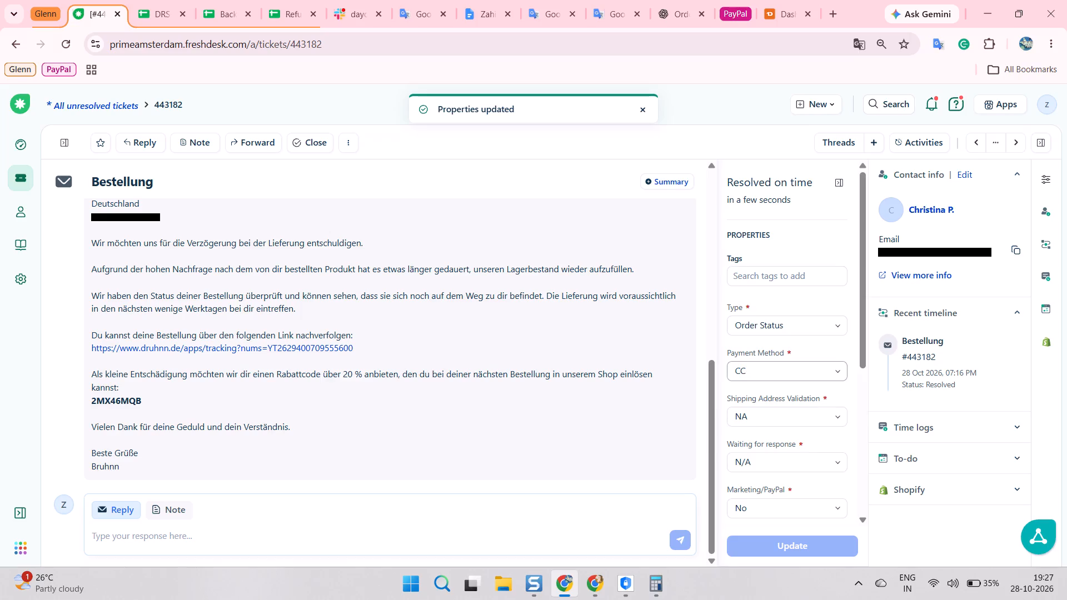
pyautogui.scroll(-3, 760, 360)
pyautogui.scroll(10, 278, 284)
pyautogui.doubleClick(164, 107)
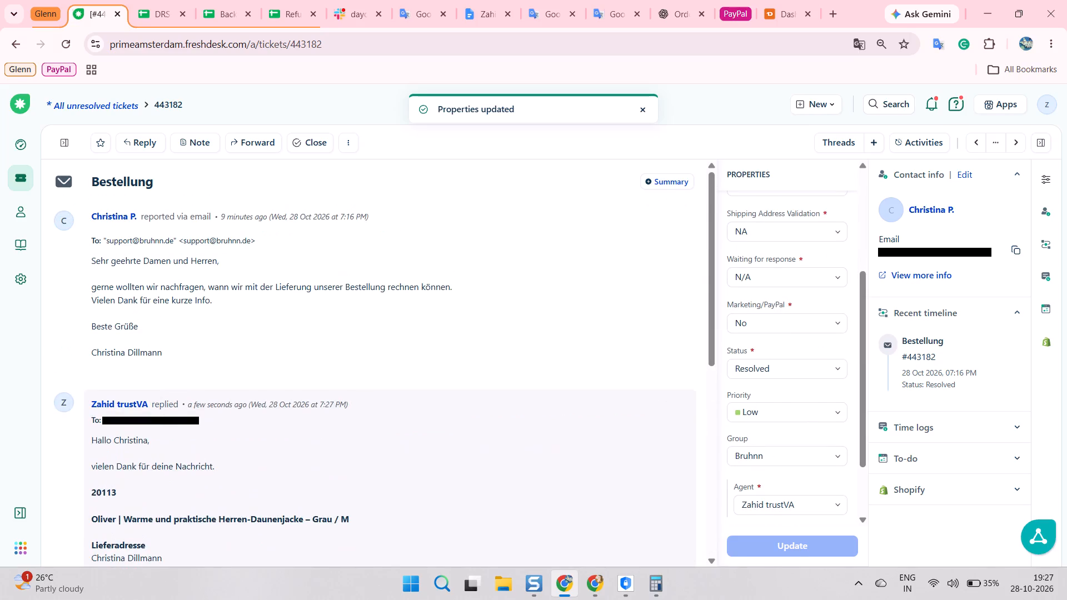
pyautogui.hotkey('ctrl', 'c')
pyautogui.hotkey('ctrl', 'c')
pyautogui.click(152, 11)
pyautogui.hotkey('ctrl', 'v')
pyautogui.click(393, 292)
pyautogui.scroll(-1, 405, 299)
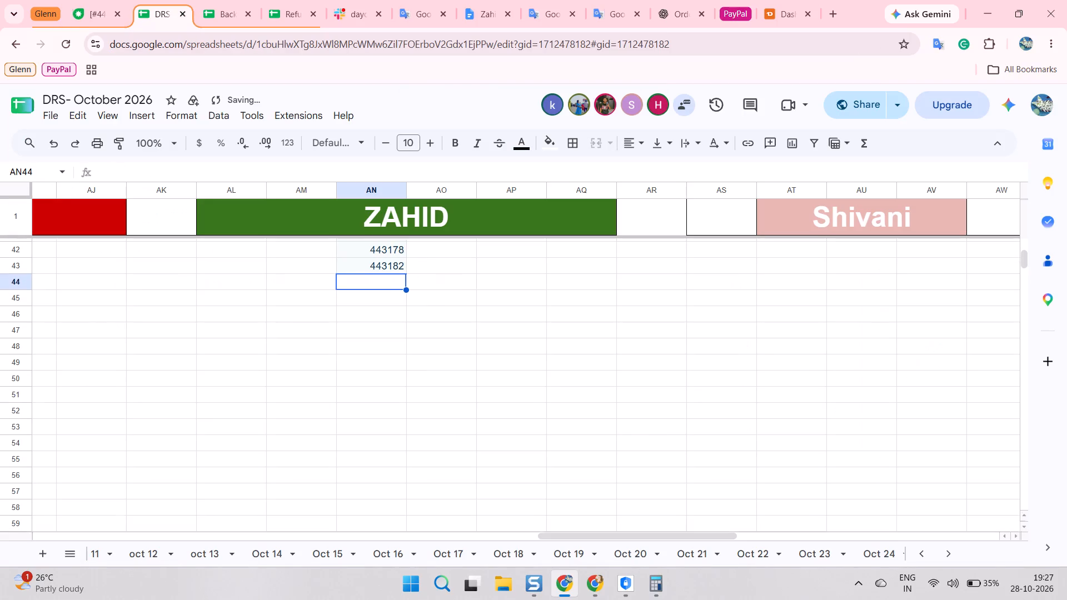
pyautogui.scroll(-1, 405, 300)
# Return to the unresolved tickets list, open ticket #443183 "Re: Accidental order" and read the customer's message.
pyautogui.click(99, 0)
pyautogui.click(14, 178)
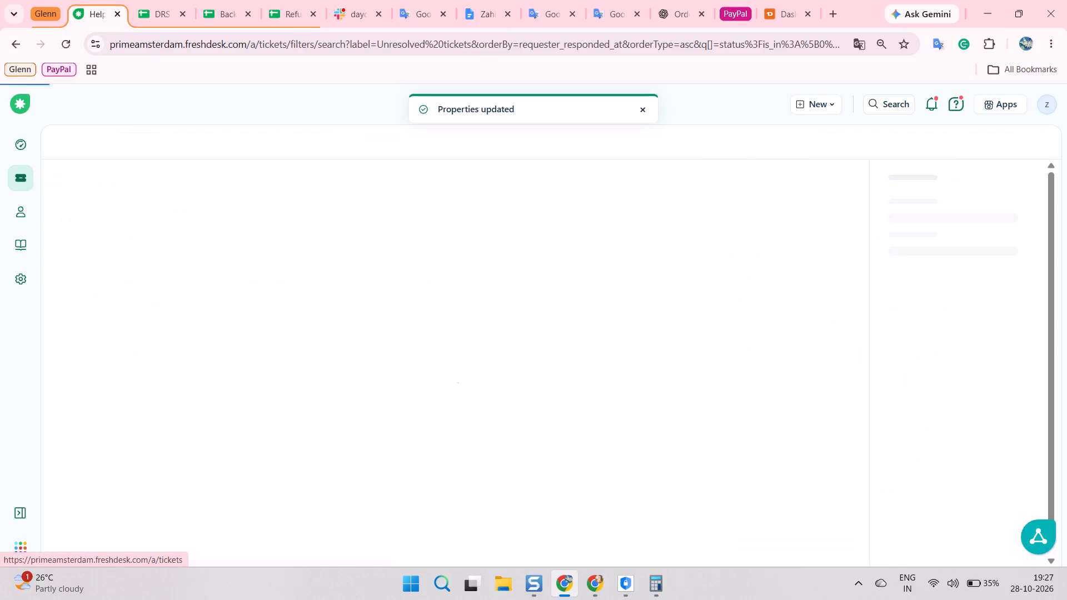
pyautogui.scroll(3, 315, 293)
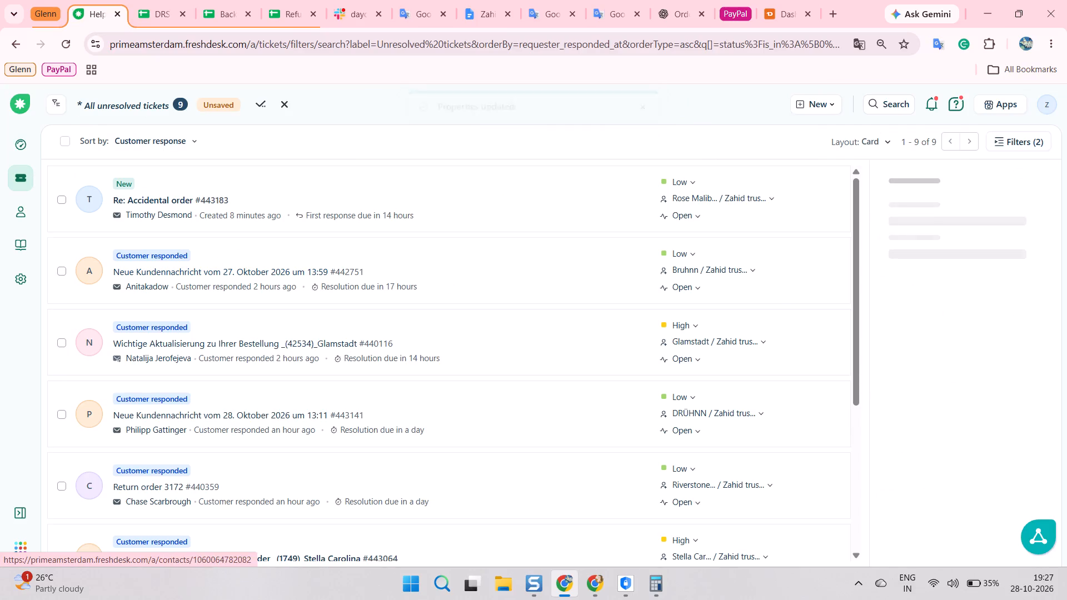
pyautogui.click(151, 202)
pyautogui.scroll(3, 284, 314)
pyautogui.click(443, 257)
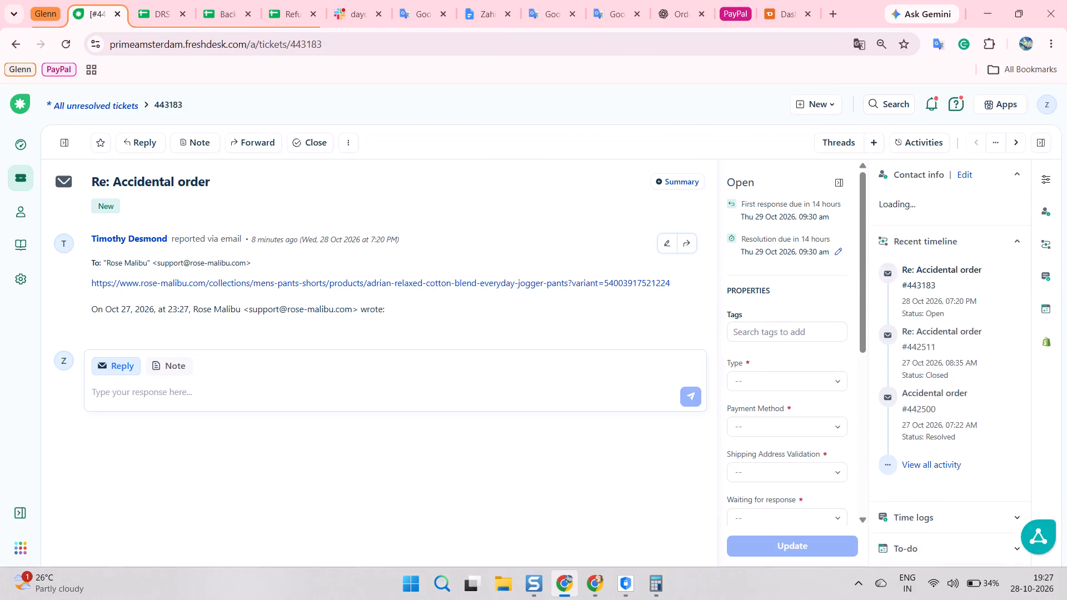
pyautogui.scroll(2, 445, 253)
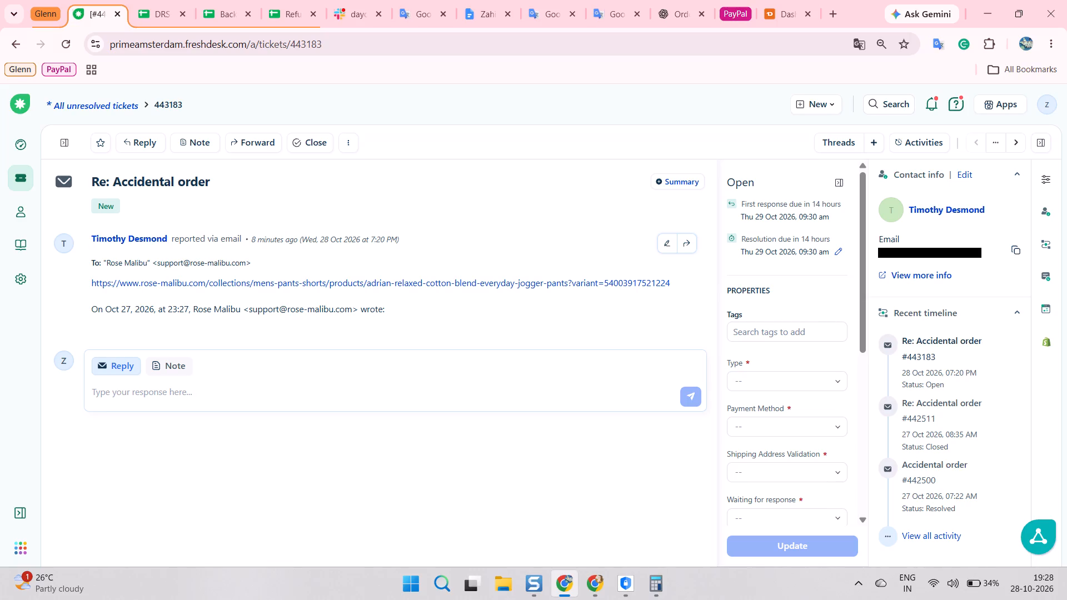
pyautogui.click(490, 239)
pyautogui.click(516, 218)
pyautogui.click(498, 215)
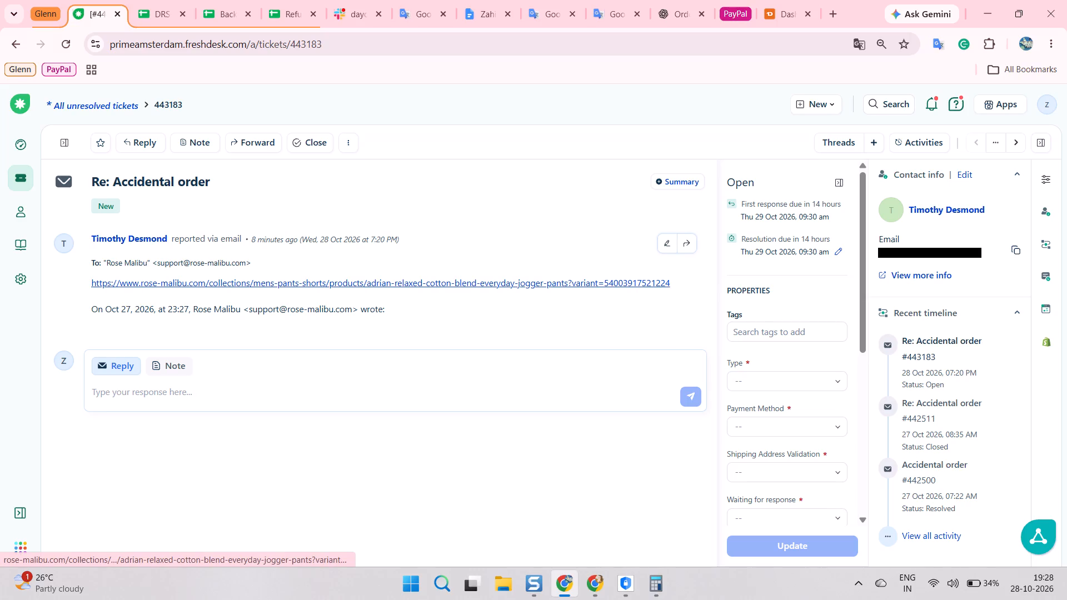
pyautogui.click(942, 403)
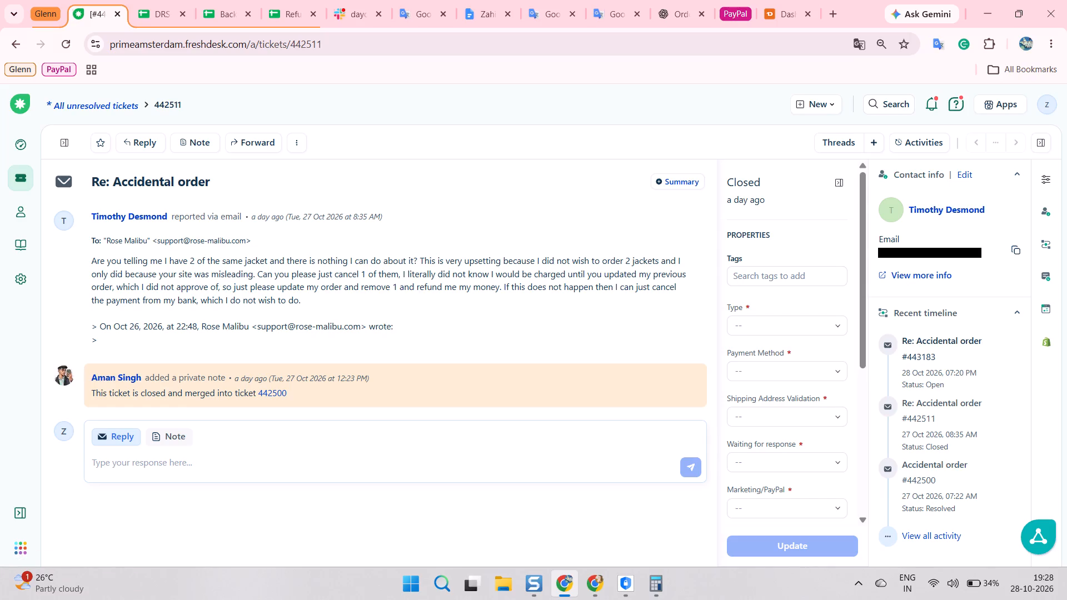
pyautogui.scroll(-1, 659, 379)
pyautogui.scroll(-2, 490, 313)
pyautogui.scroll(-15, 437, 311)
pyautogui.scroll(-4, 491, 286)
pyautogui.scroll(-3, 892, 422)
pyautogui.click(938, 357)
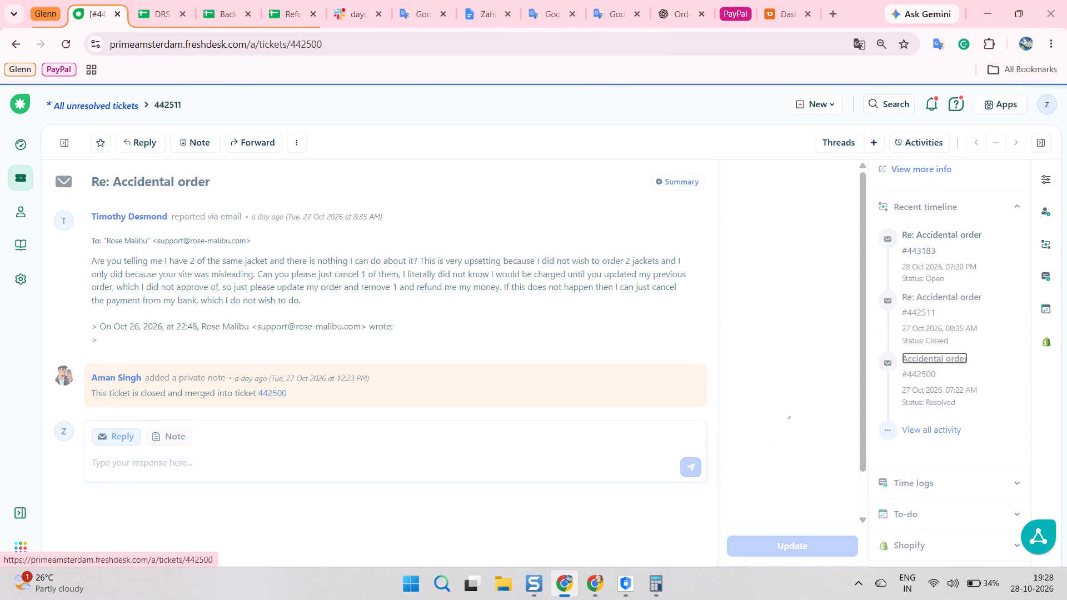
pyautogui.scroll(-12, 330, 344)
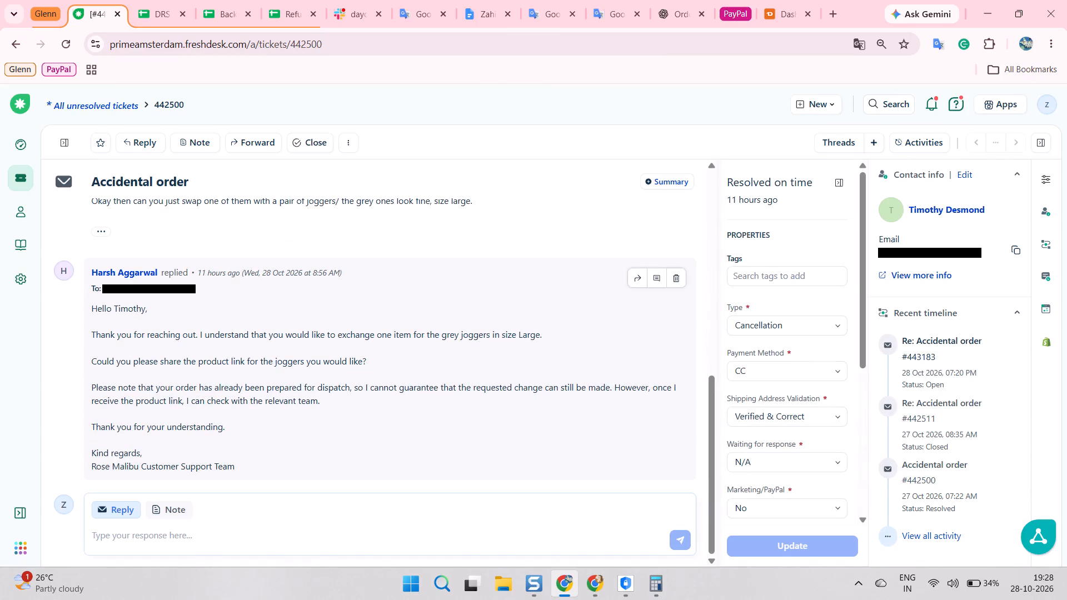
pyautogui.scroll(8, 496, 331)
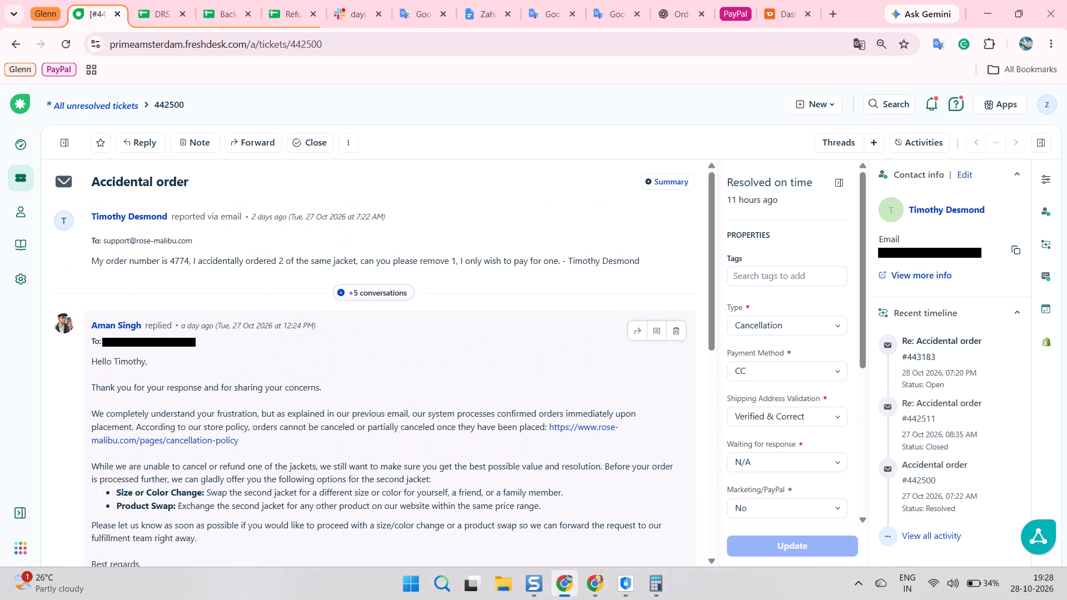
pyautogui.click(371, 297)
pyautogui.scroll(2, 371, 297)
pyautogui.scroll(-2, 371, 297)
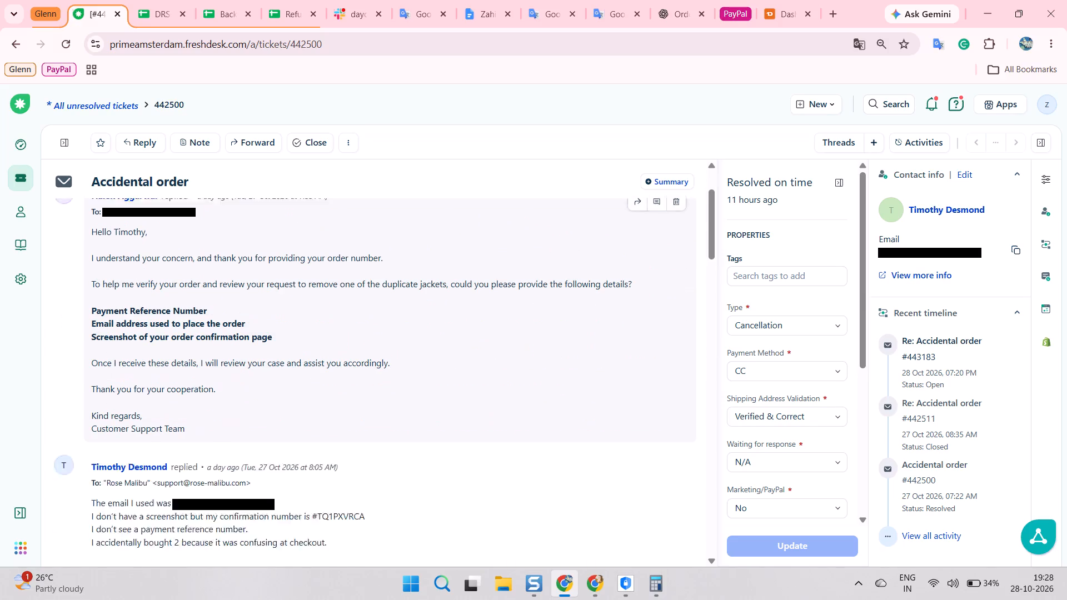
pyautogui.scroll(-13, 376, 297)
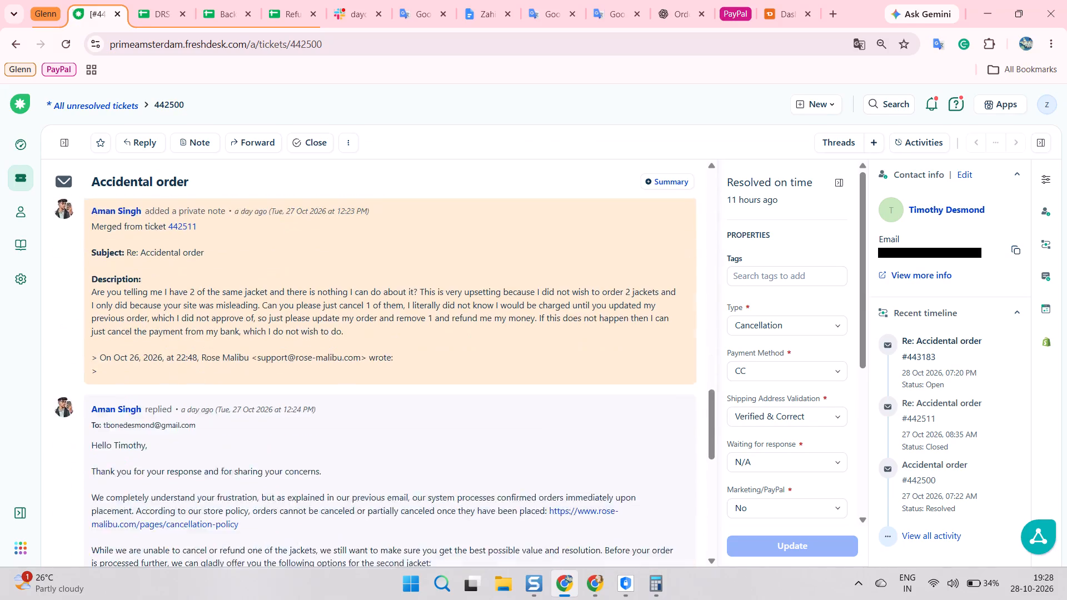
pyautogui.scroll(-4, 398, 305)
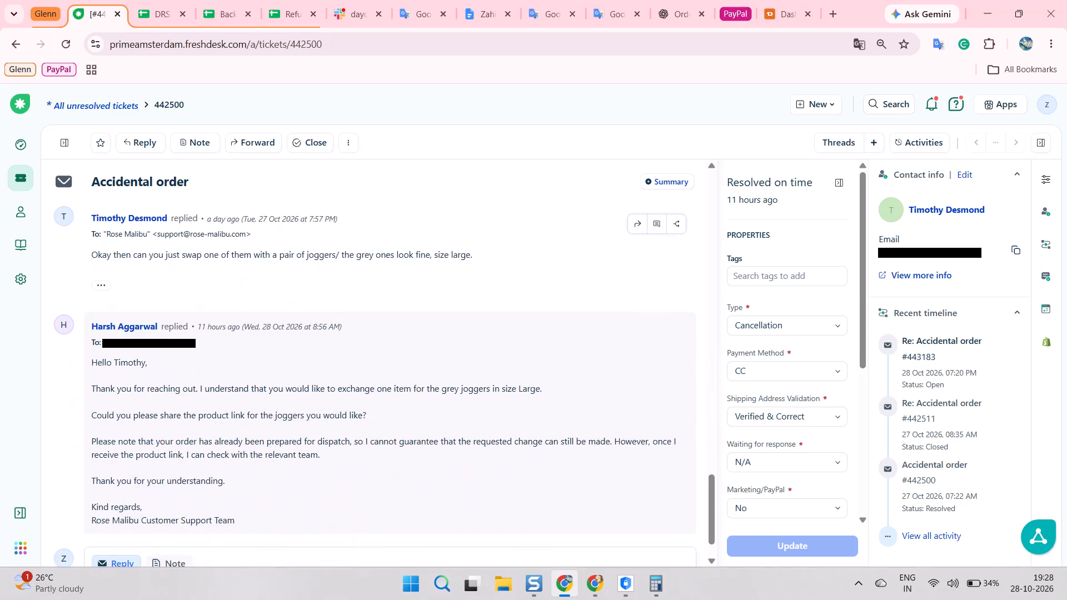
pyautogui.scroll(-5, 398, 305)
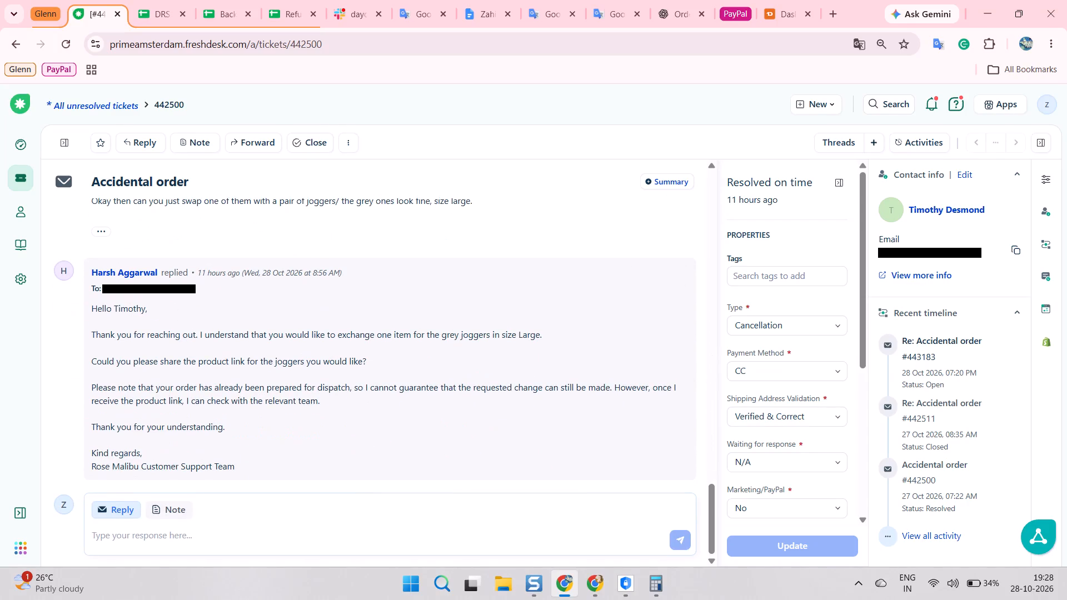
# Go back to ticket #443183 and copy the customer's e-mail address from the contact info.
pyautogui.click(945, 342)
pyautogui.scroll(8, 949, 341)
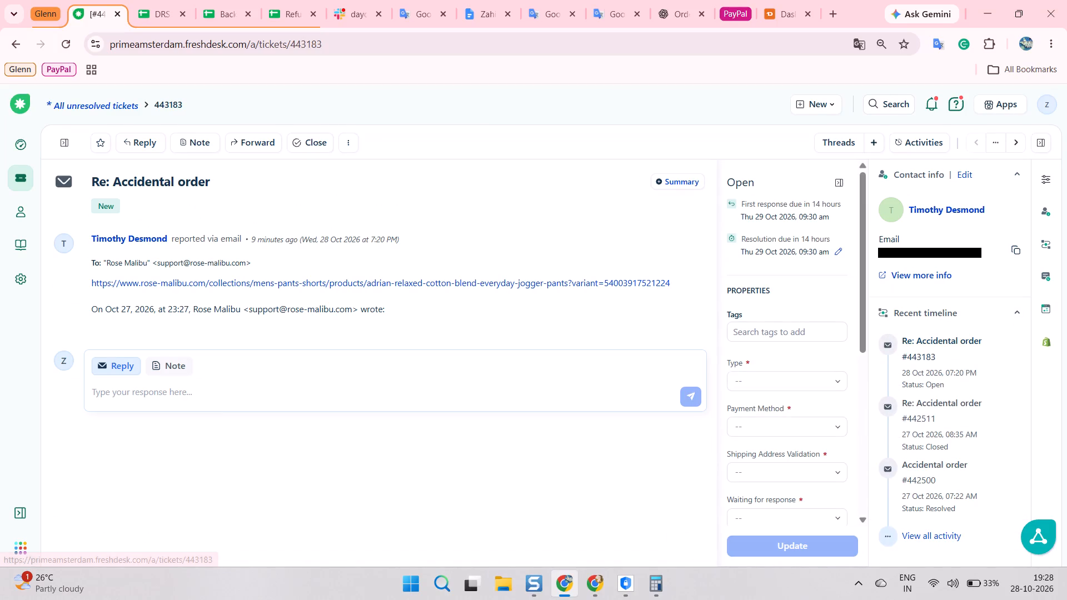
pyautogui.scroll(2, 1034, 305)
pyautogui.click(1014, 243)
pyautogui.click(1013, 244)
pyautogui.click(1015, 249)
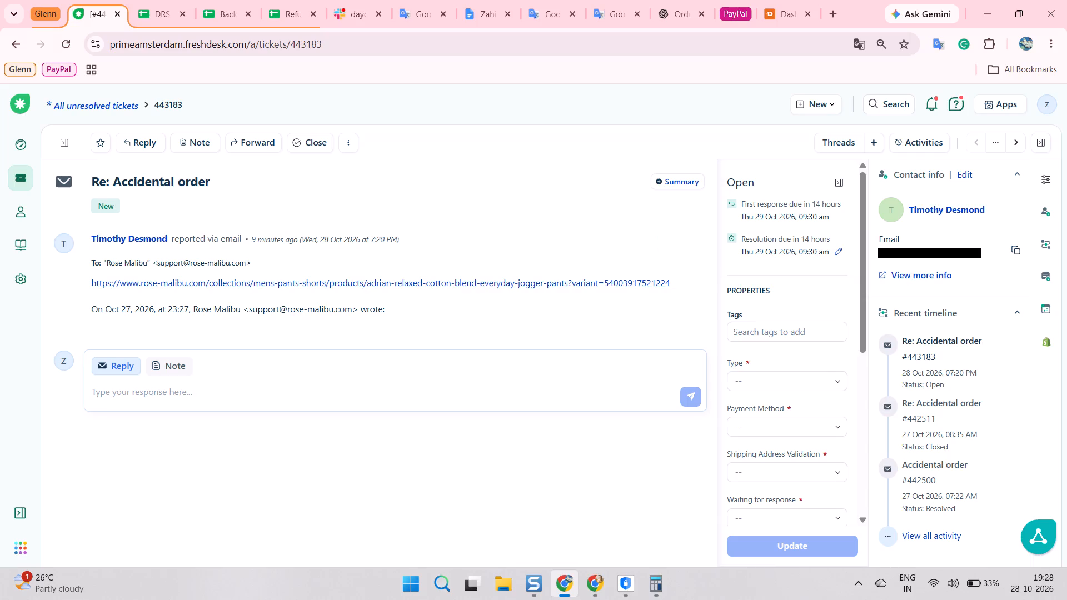
pyautogui.click(441, 242)
pyautogui.hotkey('alt', 'Tab')
pyautogui.click(324, 0)
pyautogui.click(237, 0)
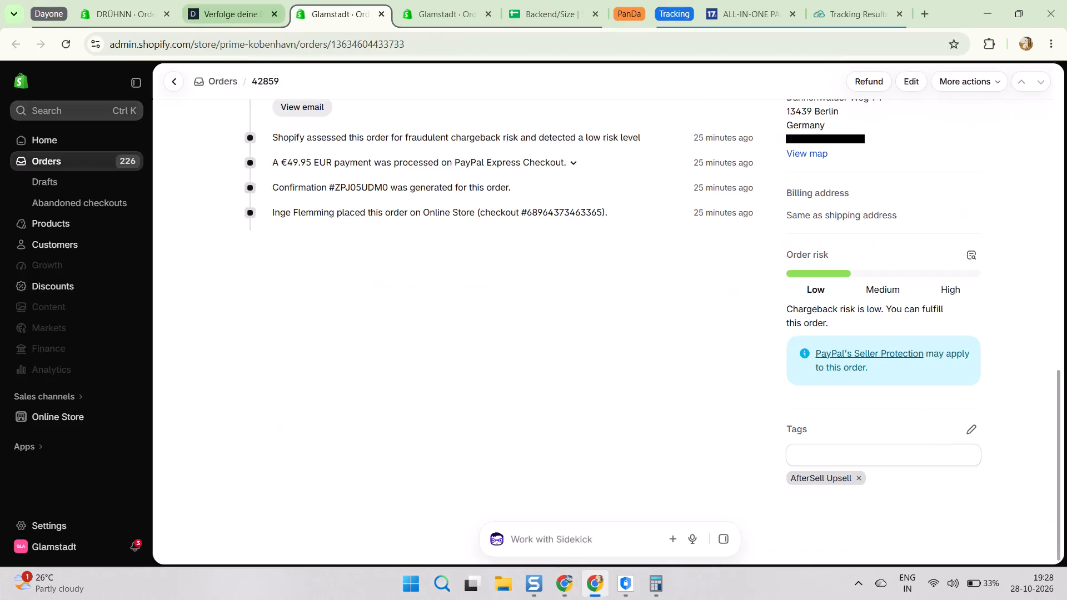
pyautogui.click(278, 17)
pyautogui.click(327, 0)
pyautogui.click(352, 46)
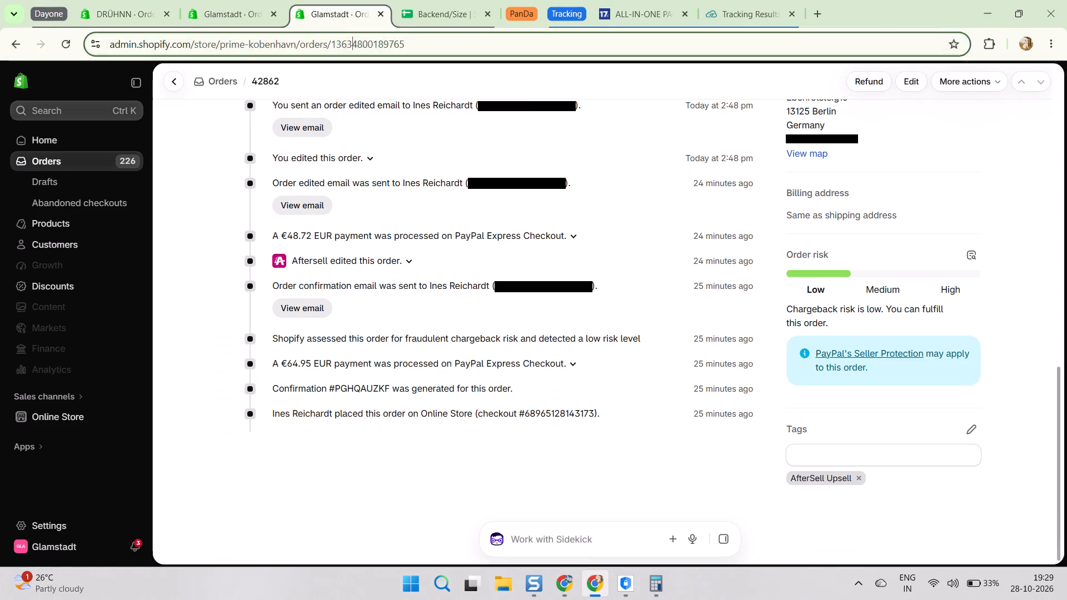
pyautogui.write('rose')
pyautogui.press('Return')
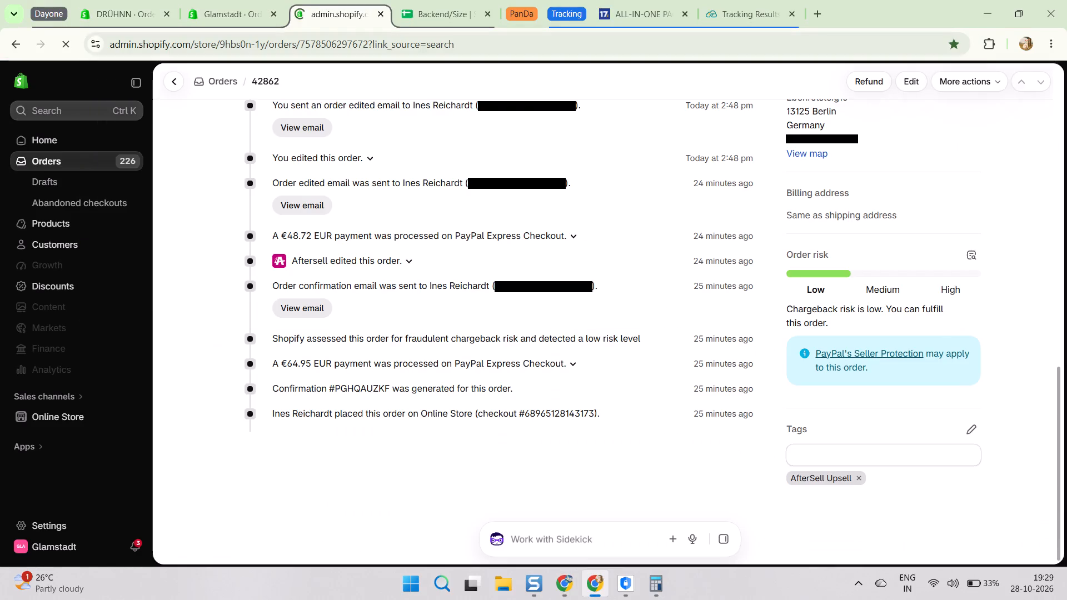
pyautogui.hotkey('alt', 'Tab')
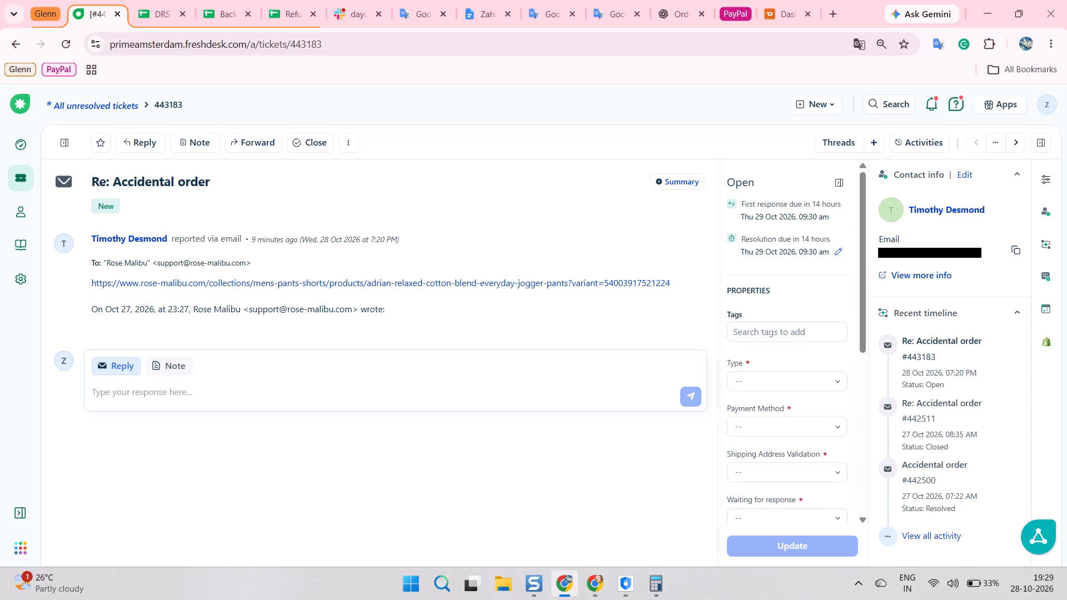
pyautogui.click(1015, 251)
pyautogui.hotkey('alt', 'Tab')
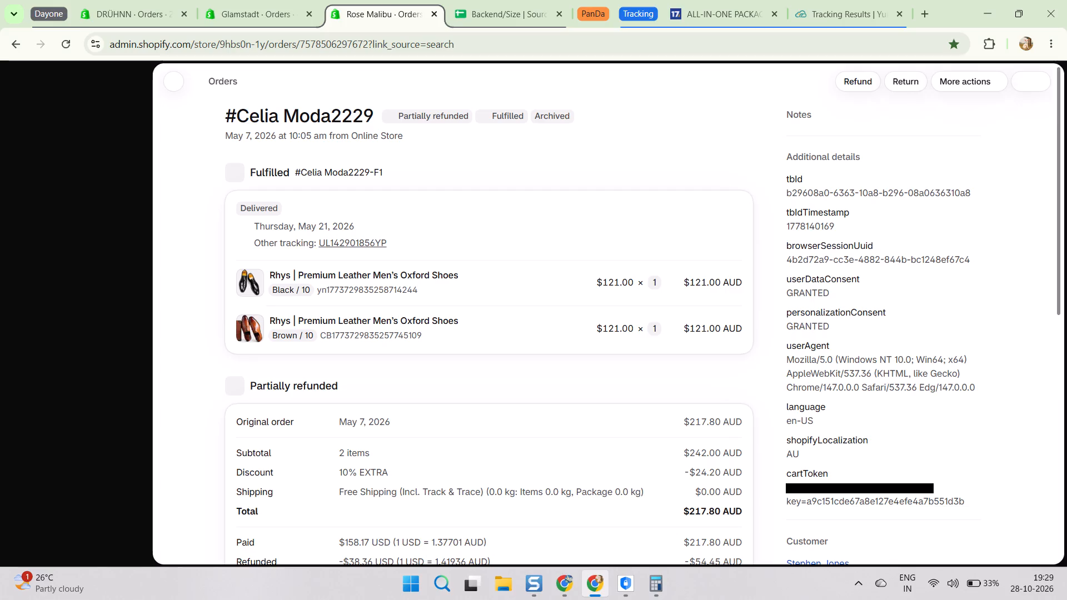
pyautogui.scroll(8, 620, 193)
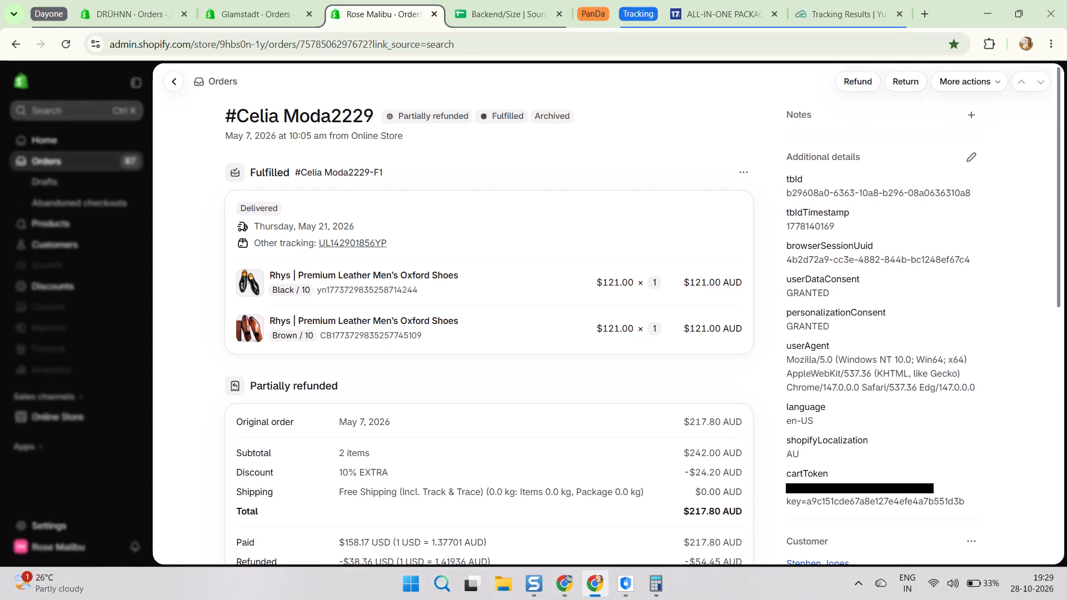
pyautogui.scroll(2, 213, 146)
pyautogui.click(571, 181)
pyautogui.click(79, 113)
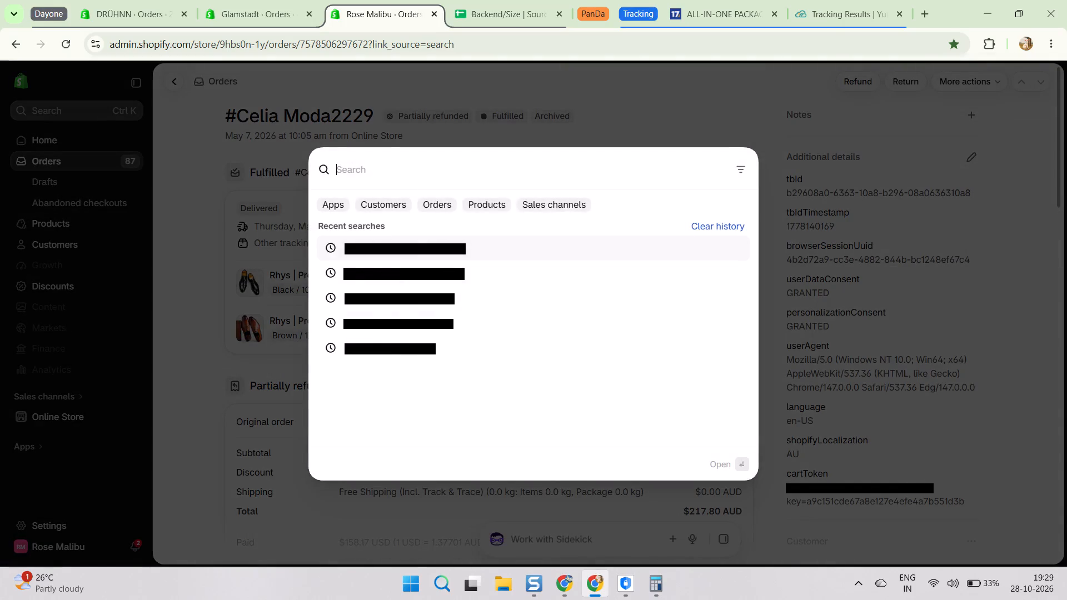
pyautogui.hotkey('ctrl', 'v')
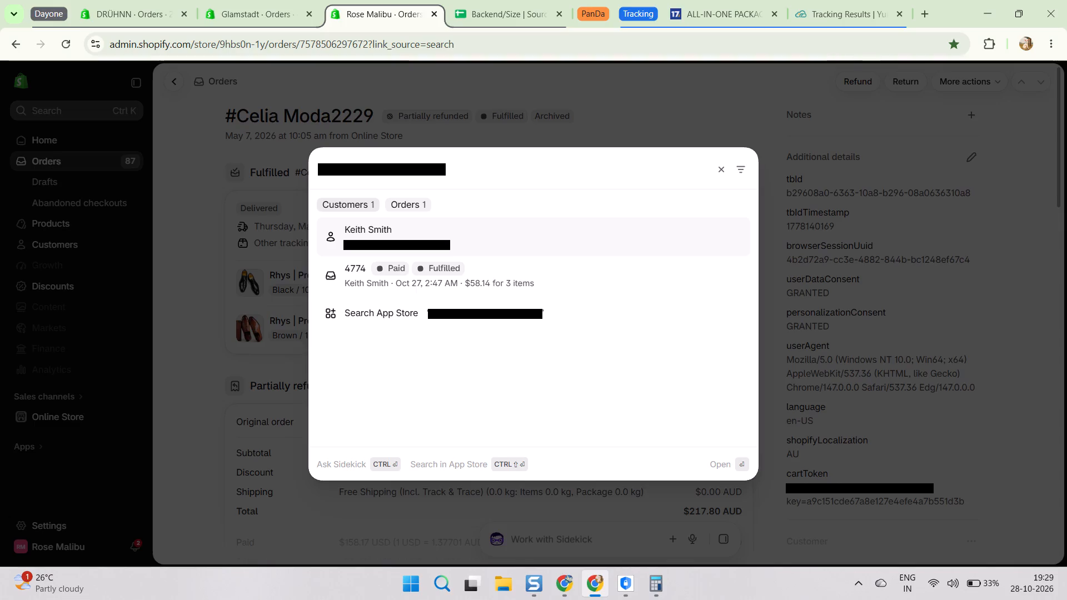
pyautogui.click(355, 273)
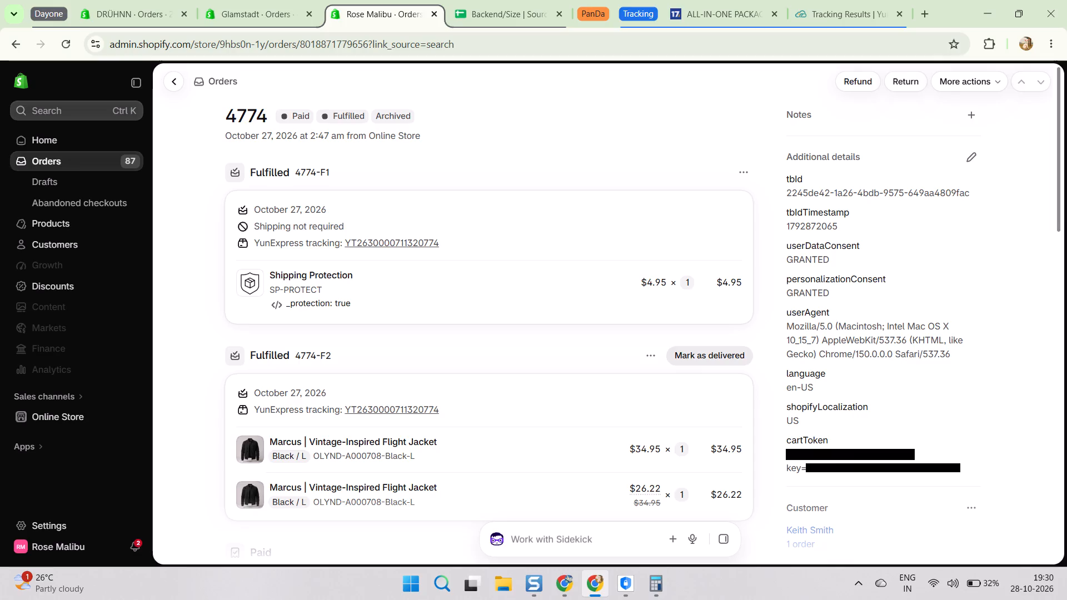
pyautogui.click(511, 252)
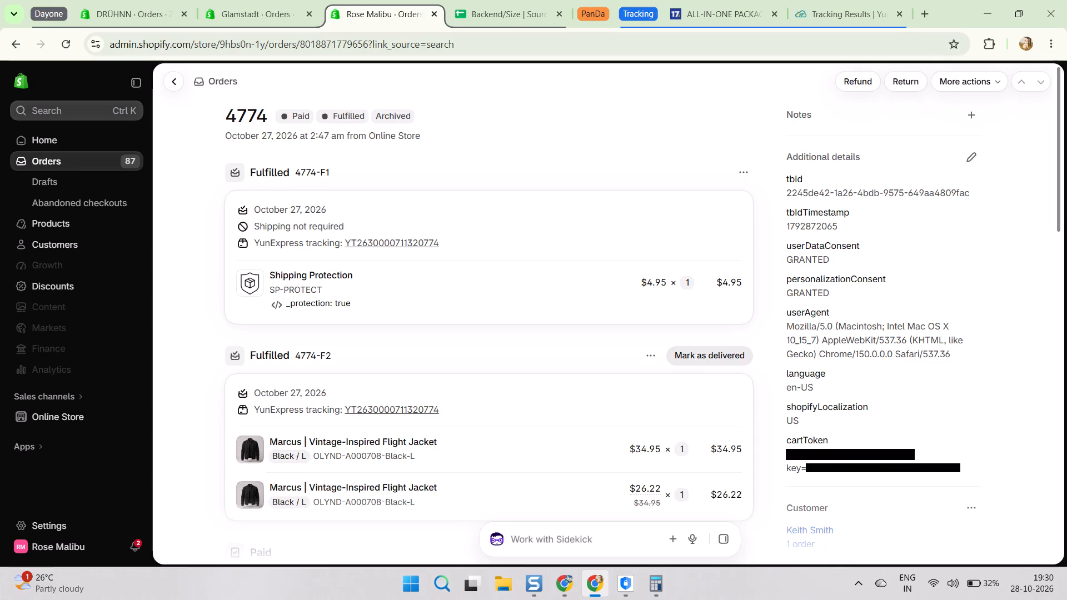
pyautogui.click(515, 253)
pyautogui.hotkey('alt', 'Tab')
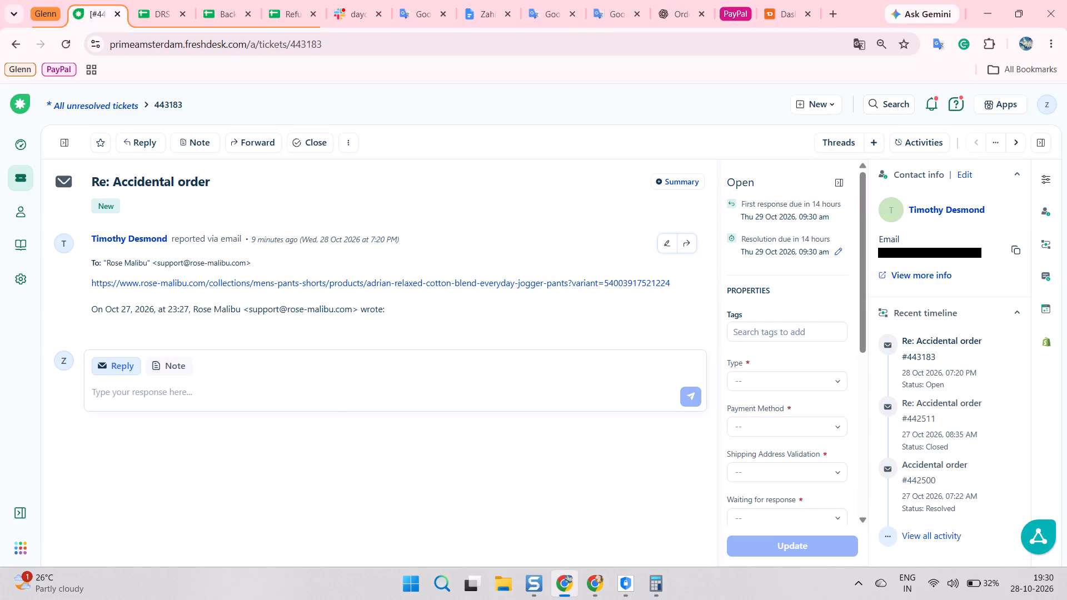
pyautogui.scroll(2, 586, 259)
pyautogui.click(440, 258)
pyautogui.hotkey('alt', 'Tab')
pyautogui.scroll(4, 370, 216)
pyautogui.click(452, 201)
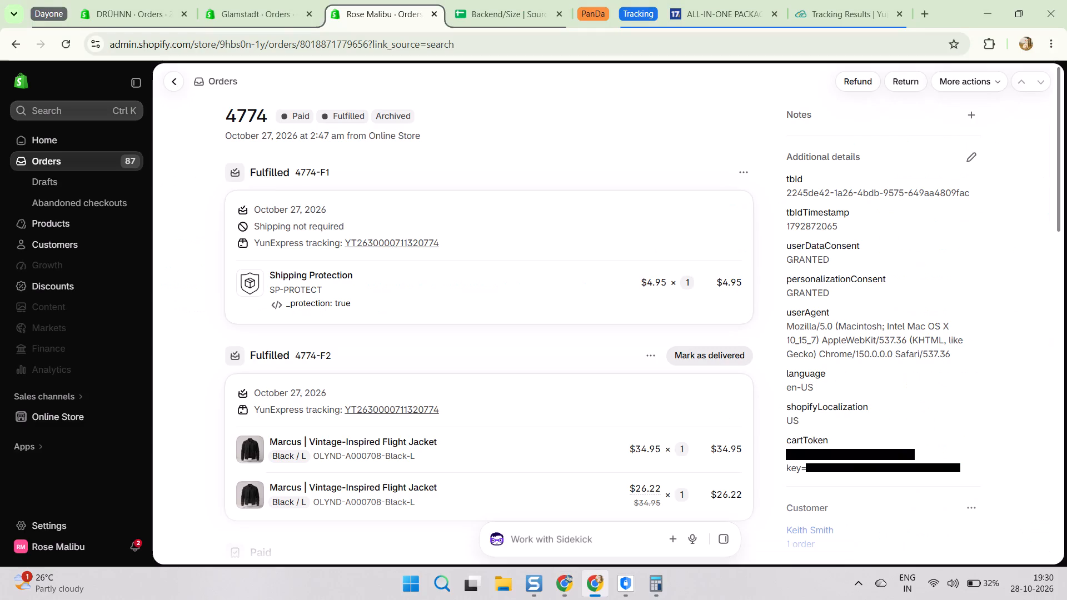
pyautogui.hotkey('alt', 'Tab')
pyautogui.scroll(1, 592, 320)
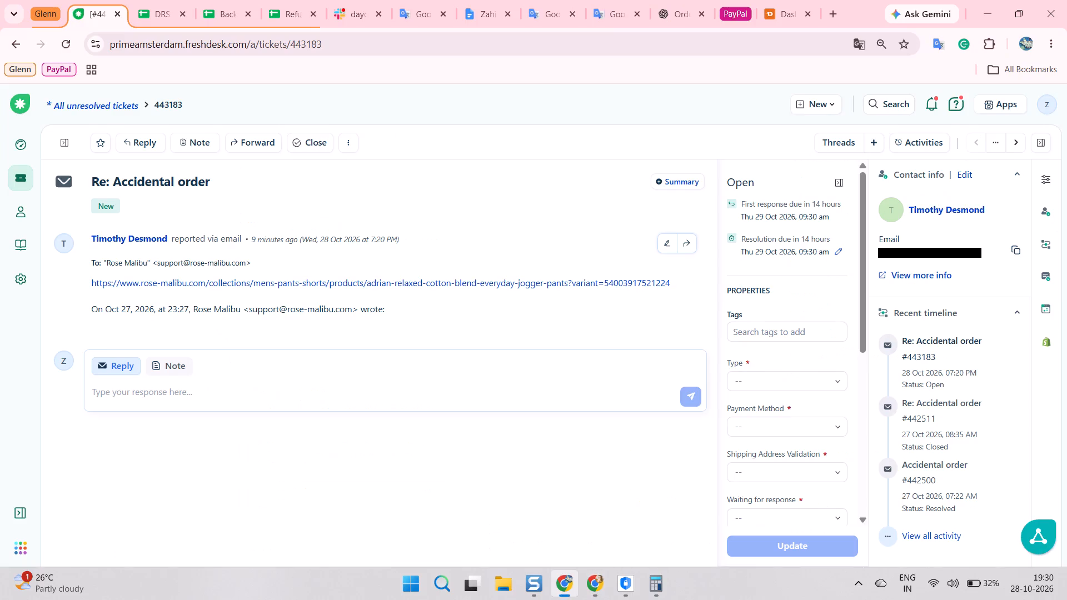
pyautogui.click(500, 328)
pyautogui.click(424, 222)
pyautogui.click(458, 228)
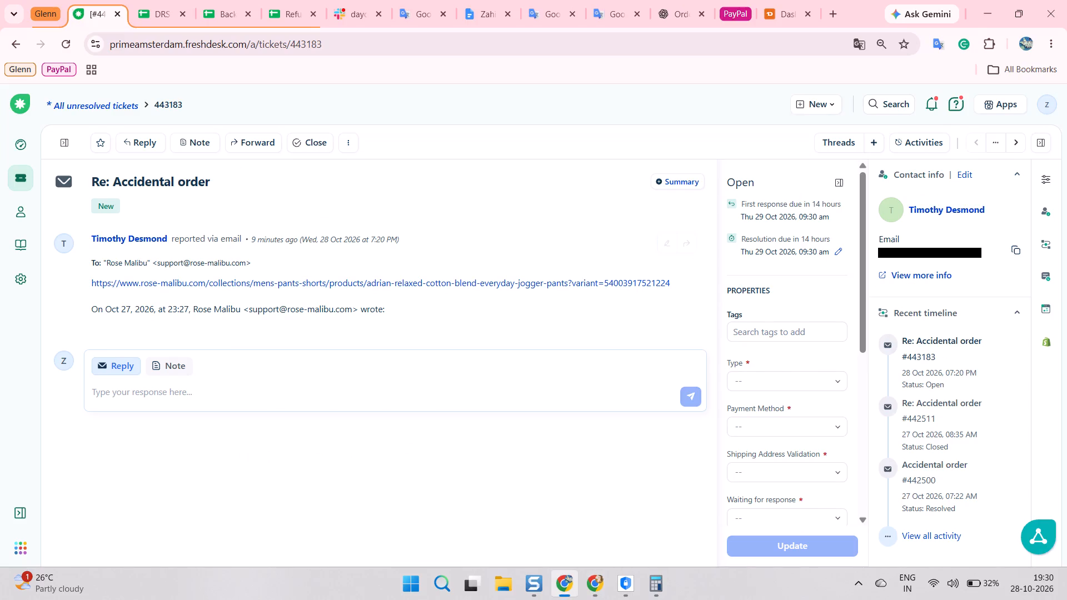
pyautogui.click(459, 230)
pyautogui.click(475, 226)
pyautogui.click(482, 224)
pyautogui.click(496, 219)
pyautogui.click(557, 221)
# Open the Adrian jogger pants link from the customer's message and examine the product's price, colour and size options.
pyautogui.click(436, 286)
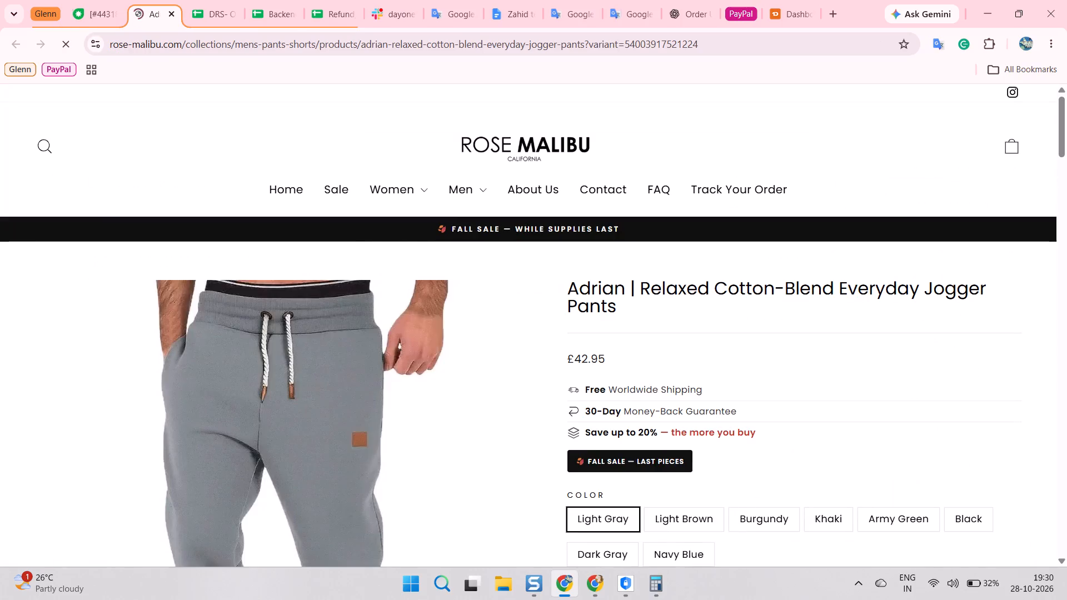
pyautogui.scroll(-2, 405, 246)
pyautogui.scroll(2, 442, 143)
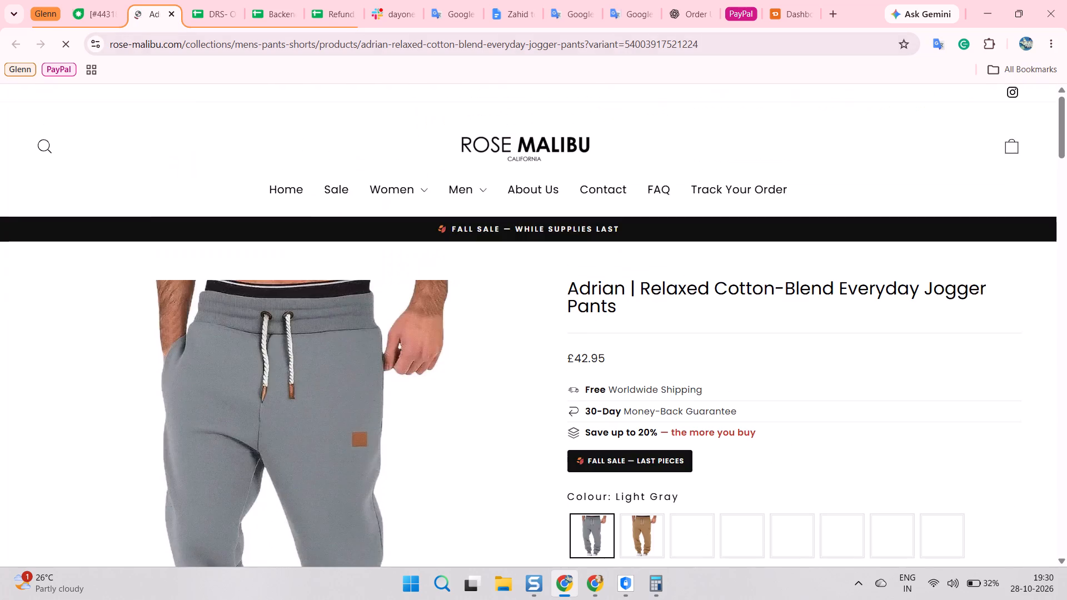
pyautogui.hotkey('alt', 'Tab')
pyautogui.scroll(3, 467, 337)
pyautogui.hotkey('alt', 'Tab')
pyautogui.scroll(-2, 587, 322)
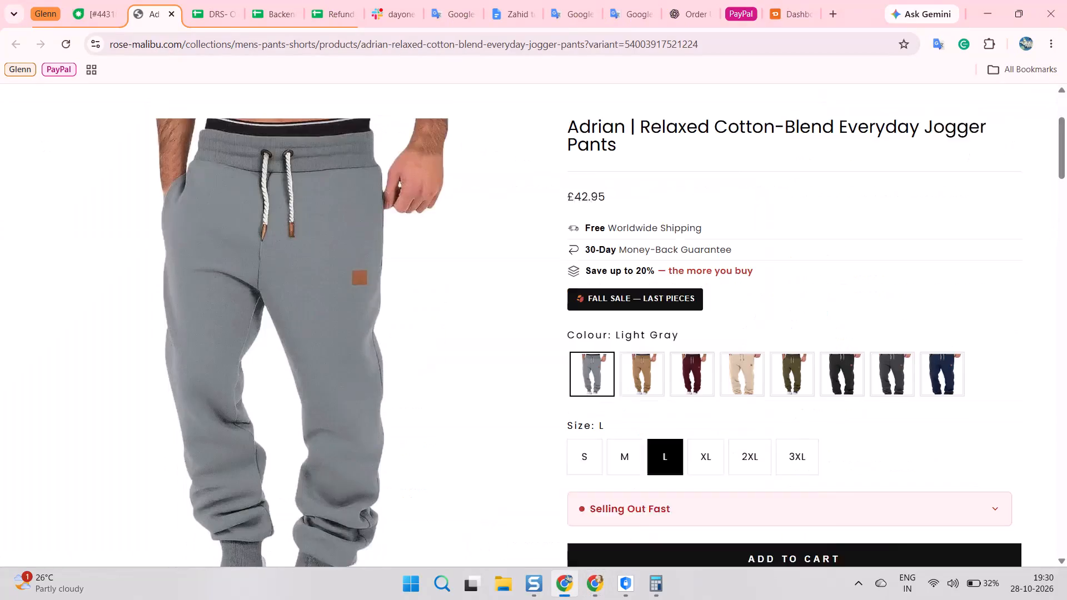
pyautogui.scroll(3, 583, 320)
pyautogui.hotkey('alt', 'Tab')
pyautogui.scroll(3, 482, 294)
pyautogui.click(502, 244)
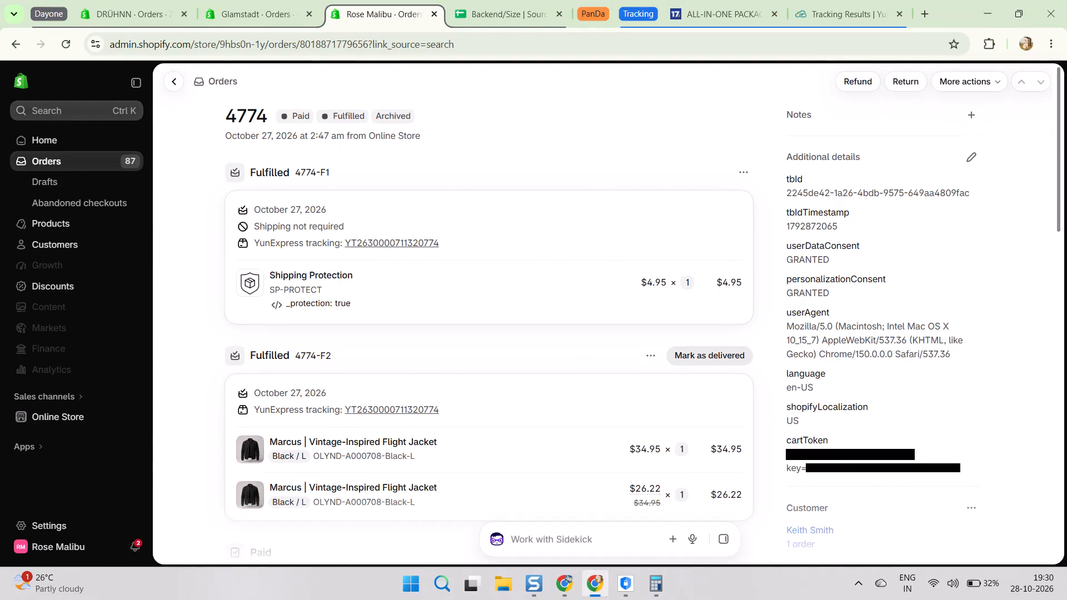
pyautogui.click(466, 217)
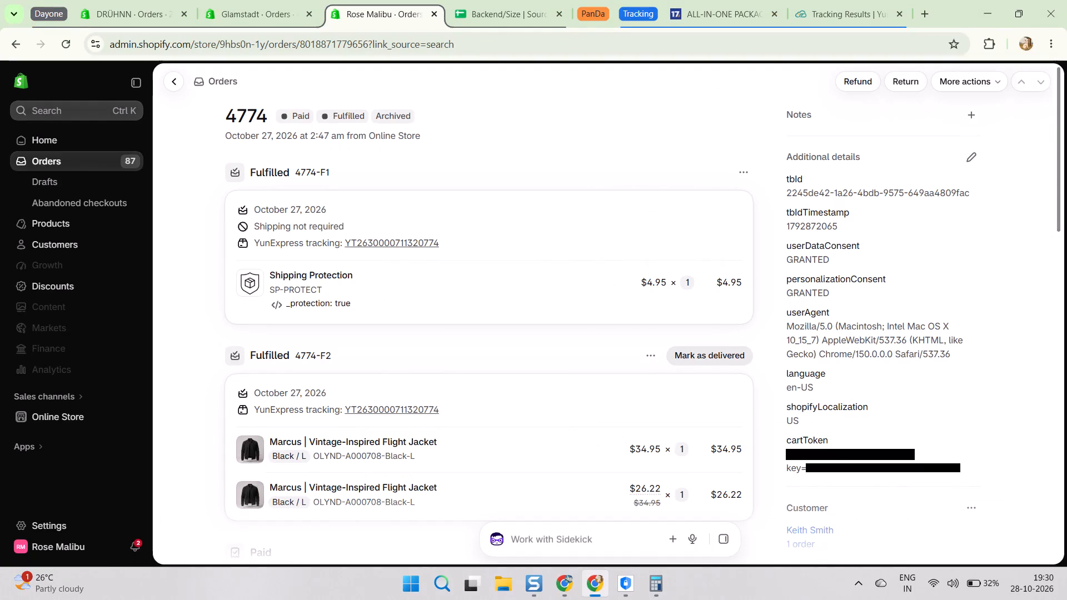
pyautogui.click(470, 217)
pyautogui.hotkey('alt', 'Tab')
pyautogui.hotkey('alt', 'Tab')
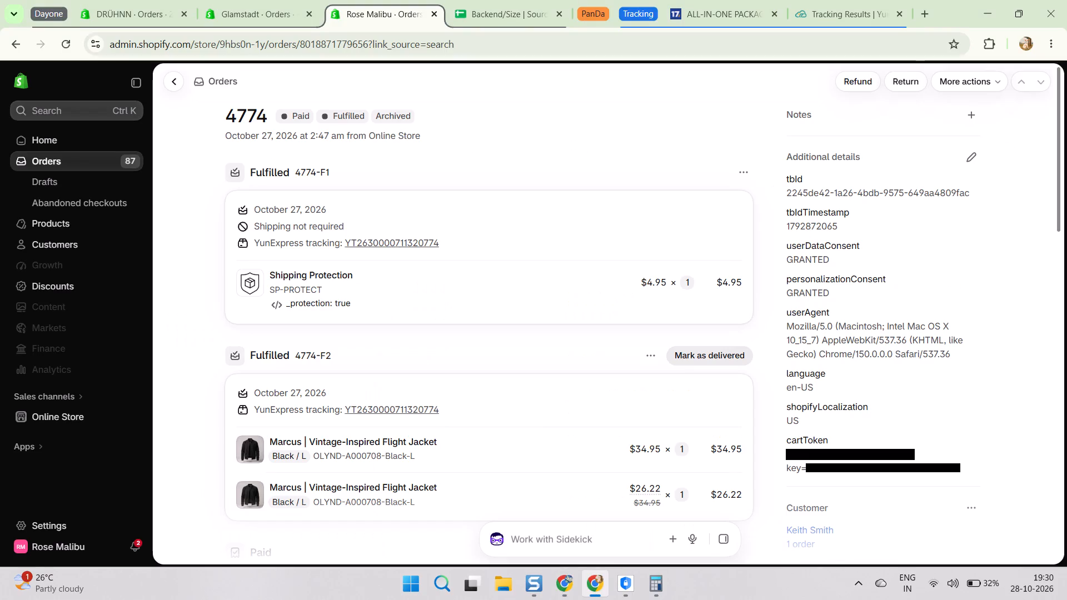
pyautogui.scroll(1, 372, 251)
pyautogui.hotkey('alt', 'Tab')
pyautogui.click(87, 0)
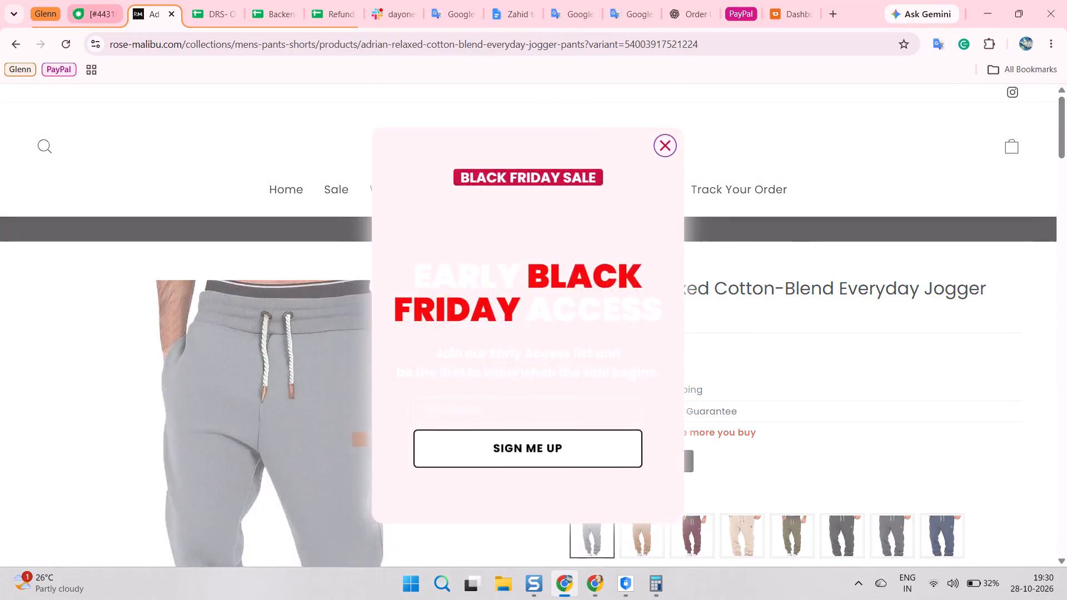
pyautogui.click(443, 203)
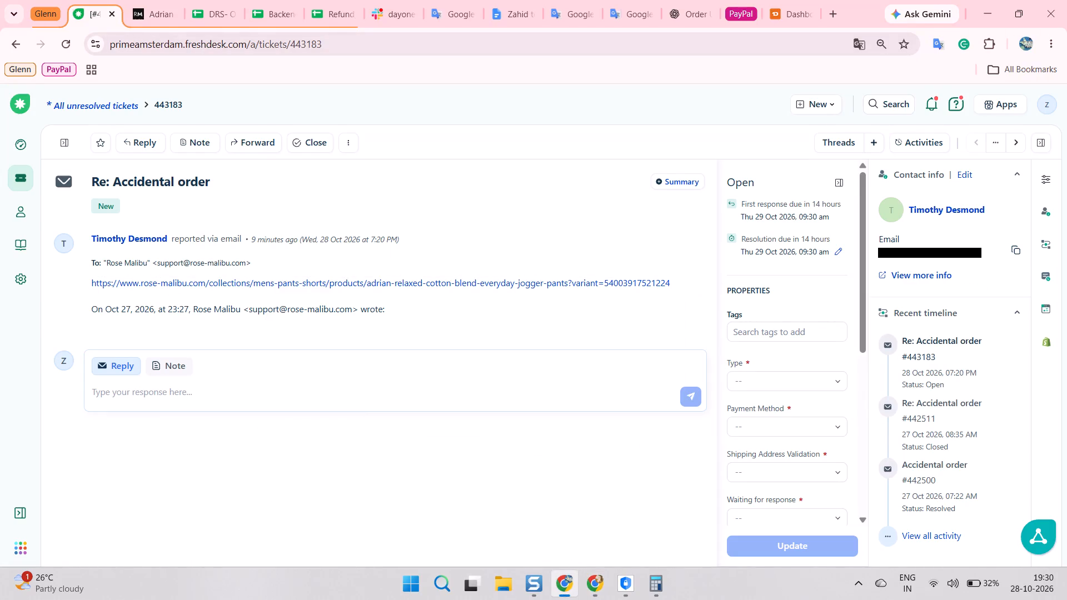
pyautogui.click(446, 251)
pyautogui.hotkey('alt', 'Tab')
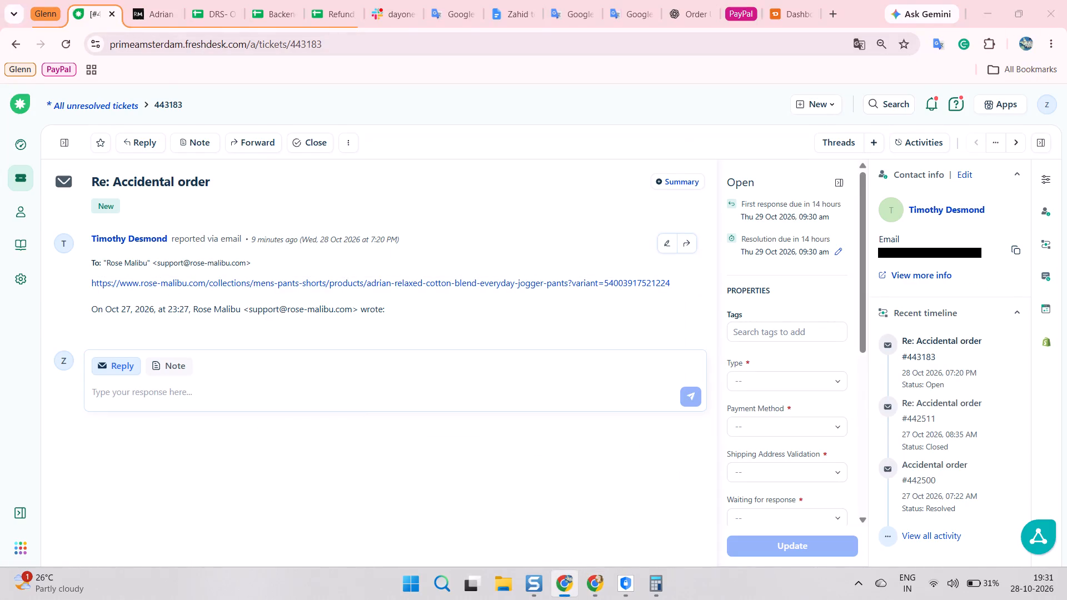
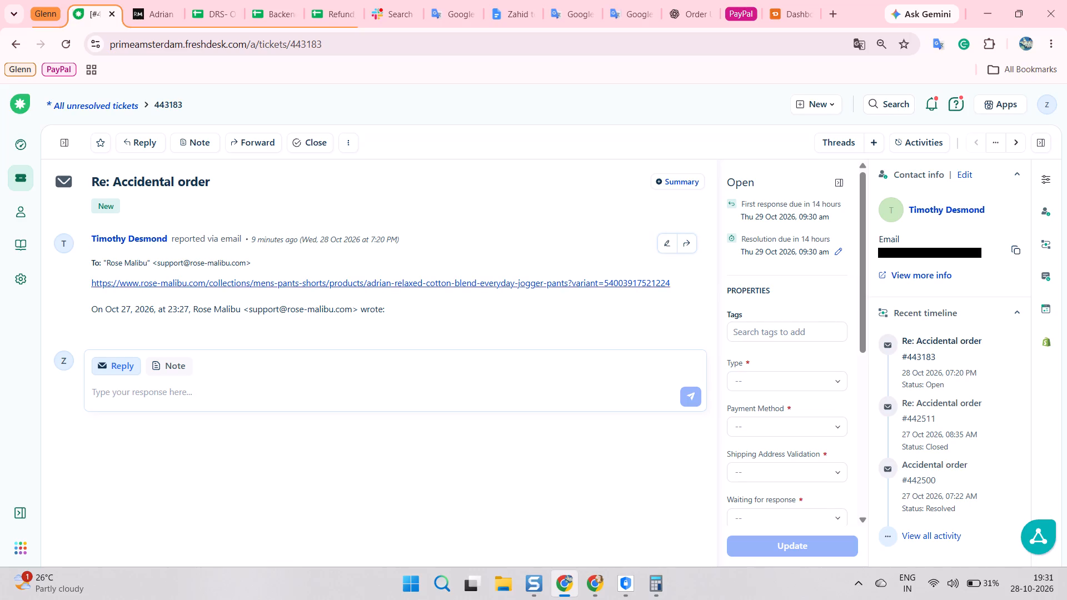
pyautogui.click(447, 254)
pyautogui.click(452, 246)
pyautogui.click(475, 235)
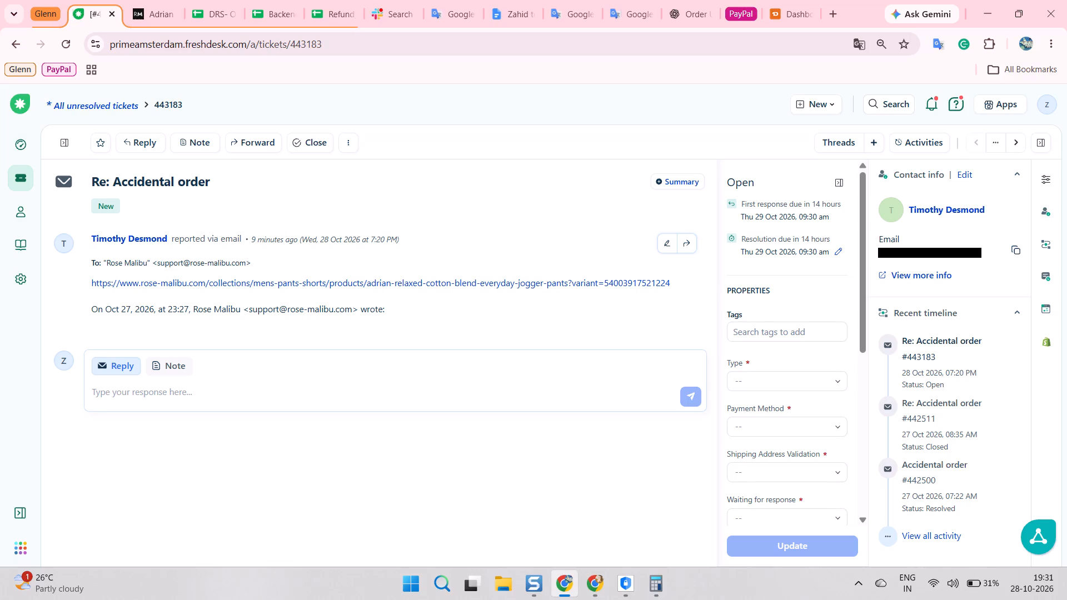
pyautogui.click(475, 238)
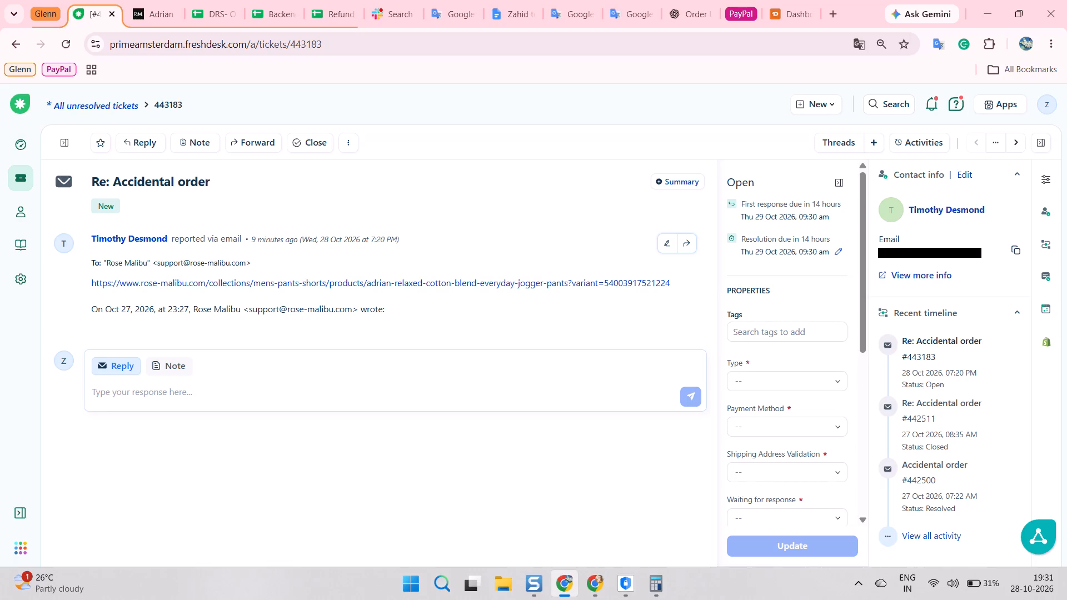
pyautogui.click(475, 238)
pyautogui.hotkey('alt', 'Tab')
pyautogui.hotkey('alt', 'Tab')
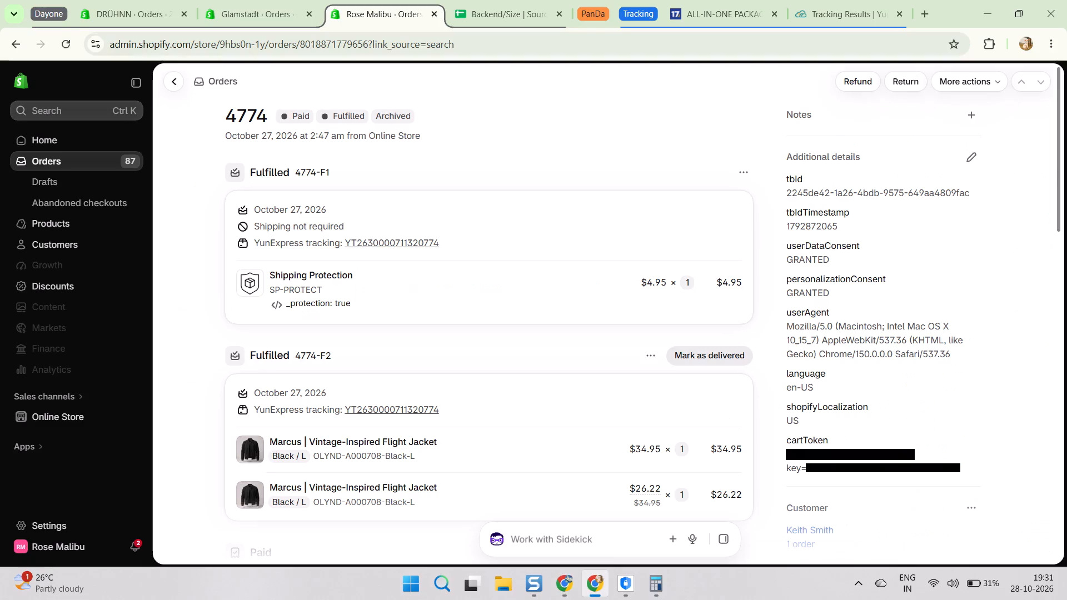
pyautogui.click(433, 241)
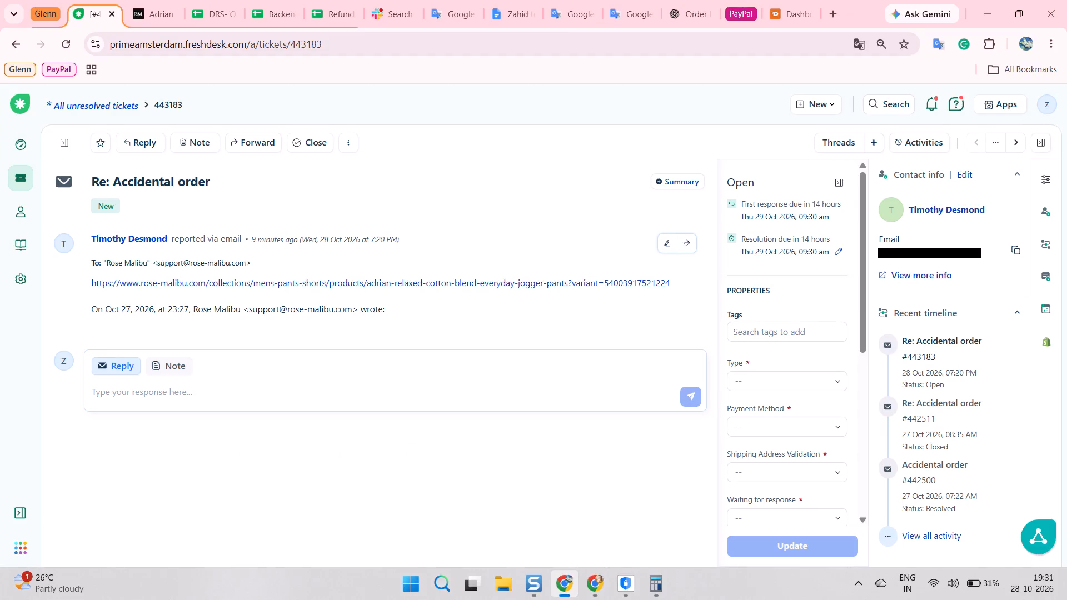
pyautogui.click(435, 237)
pyautogui.hotkey('alt', 'Tab')
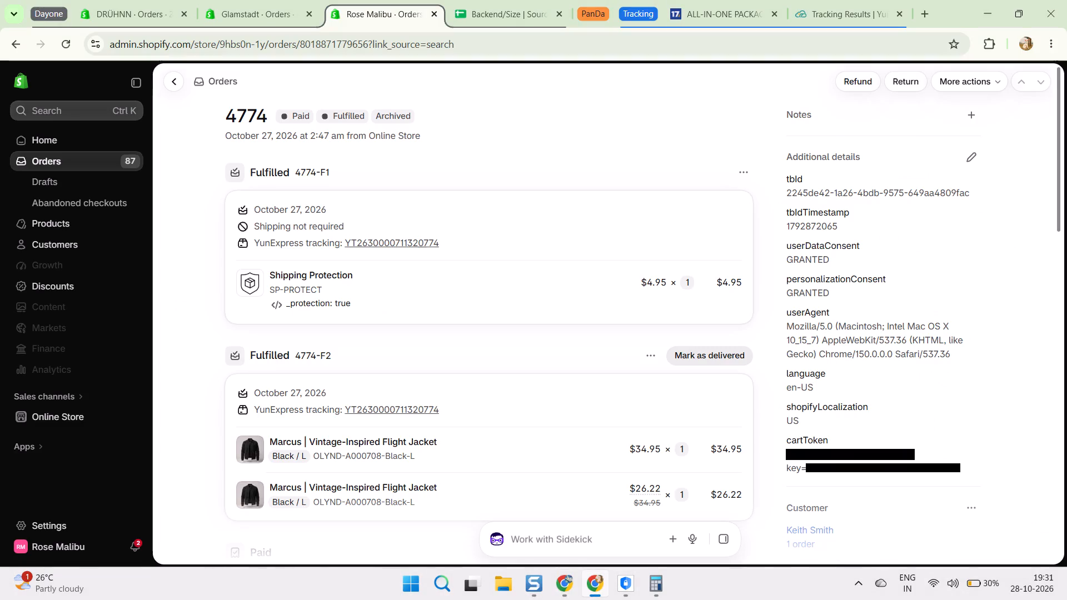
pyautogui.click(426, 213)
pyautogui.hotkey('alt', 'Tab')
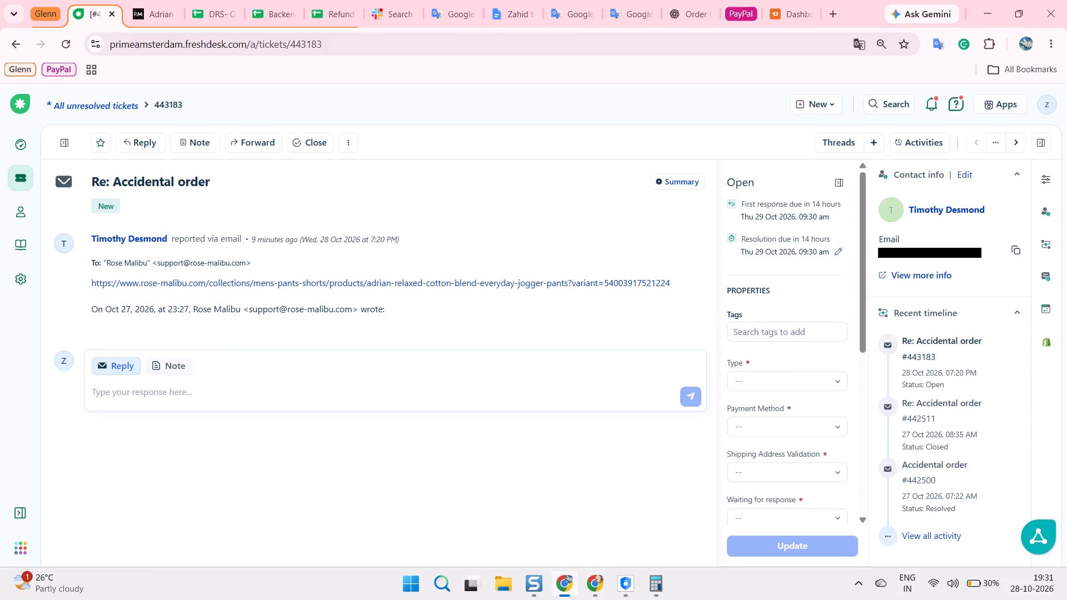
pyautogui.click(455, 229)
pyautogui.hotkey('alt', 'Tab')
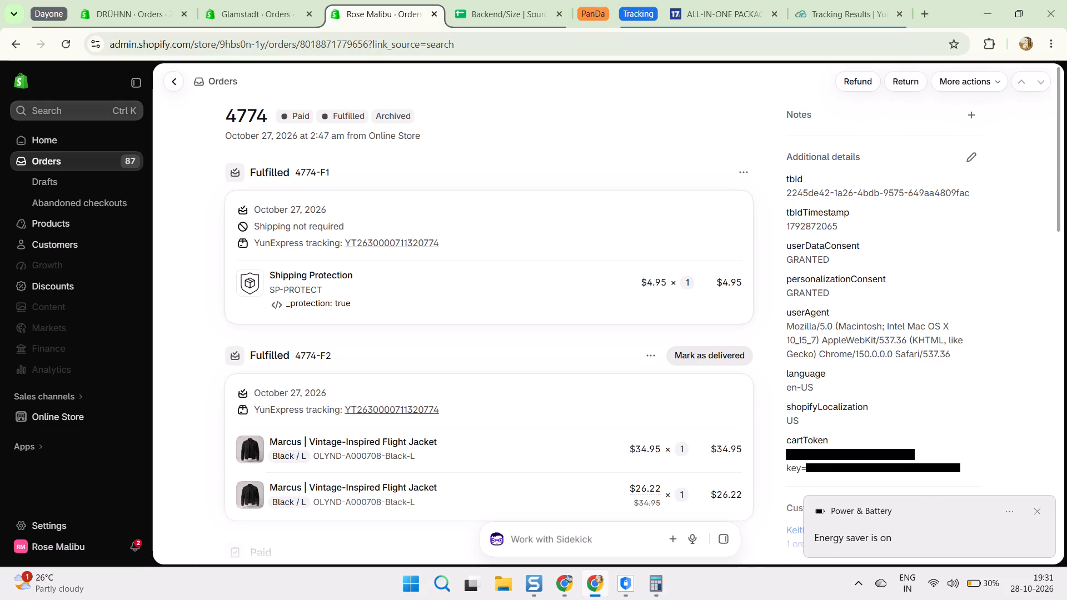
pyautogui.click(1037, 509)
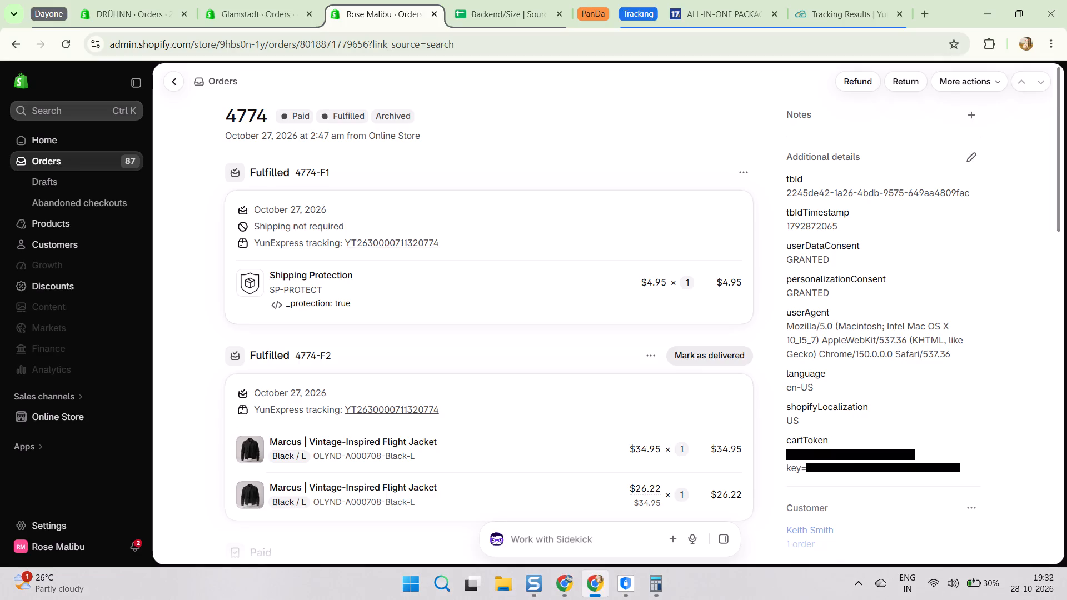
pyautogui.scroll(6, 508, 242)
pyautogui.click(487, 192)
pyautogui.click(517, 211)
pyautogui.hotkey('alt', 'Tab')
pyautogui.scroll(3, 511, 239)
pyautogui.click(442, 236)
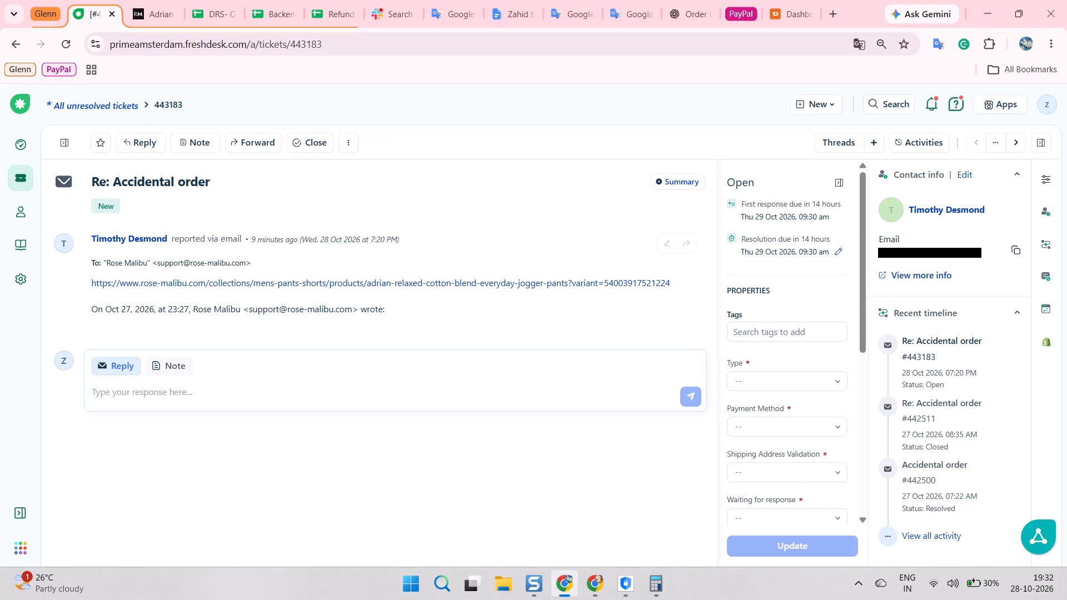
pyautogui.click(454, 221)
pyautogui.click(476, 217)
pyautogui.click(511, 216)
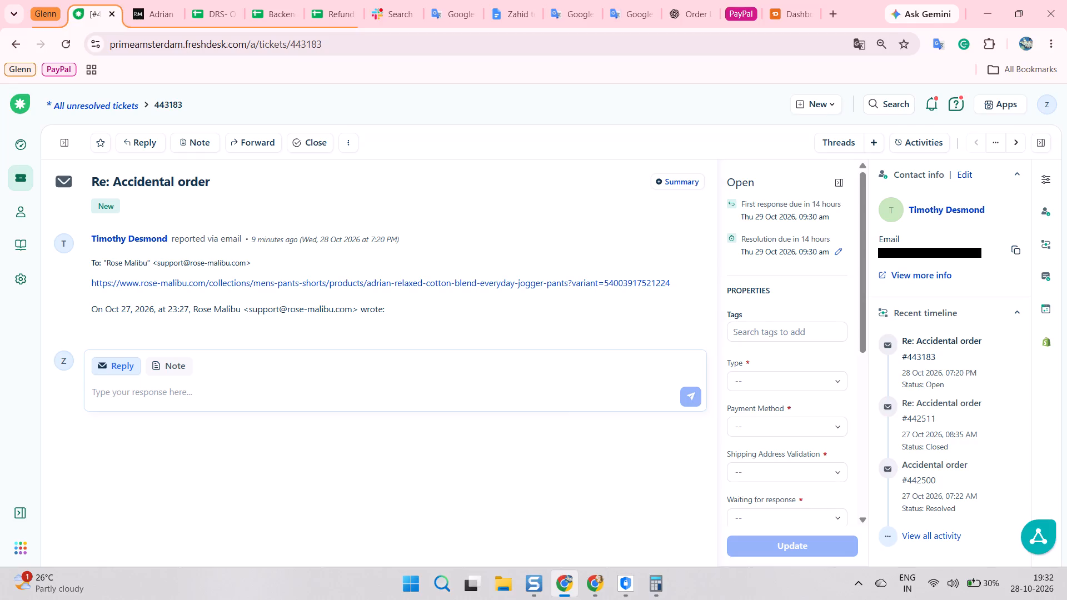
pyautogui.hotkey('alt', 'Tab')
pyautogui.click(498, 221)
pyautogui.hotkey('alt', 'Tab')
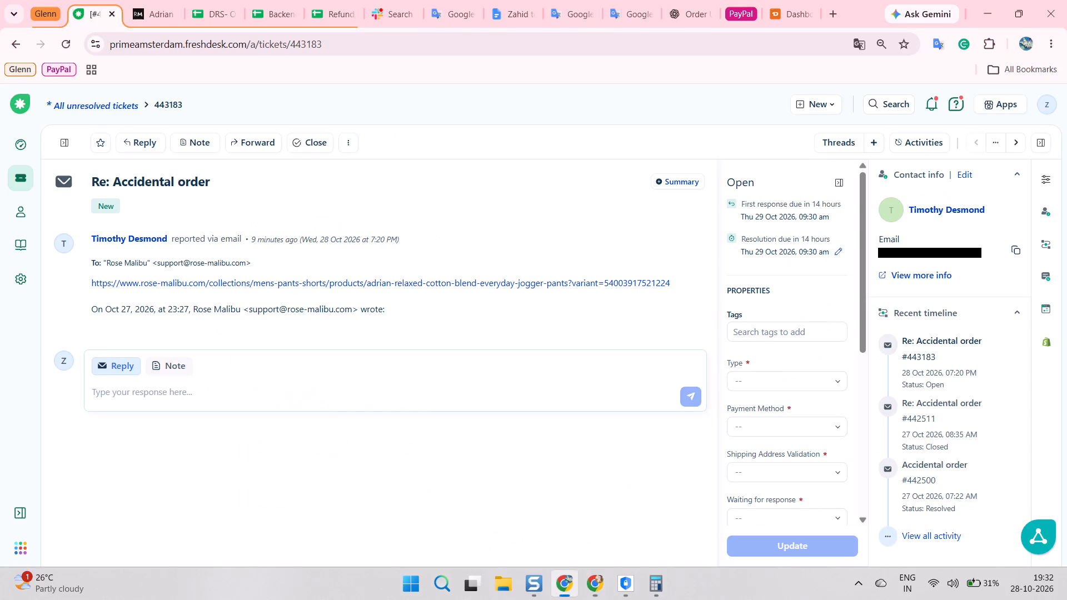
# Revisit the linked Adrian jogger pants page in the Rose Malibu store and return to order 4774 in Shopify.
pyautogui.click(409, 238)
pyautogui.scroll(3, 402, 236)
pyautogui.click(149, 0)
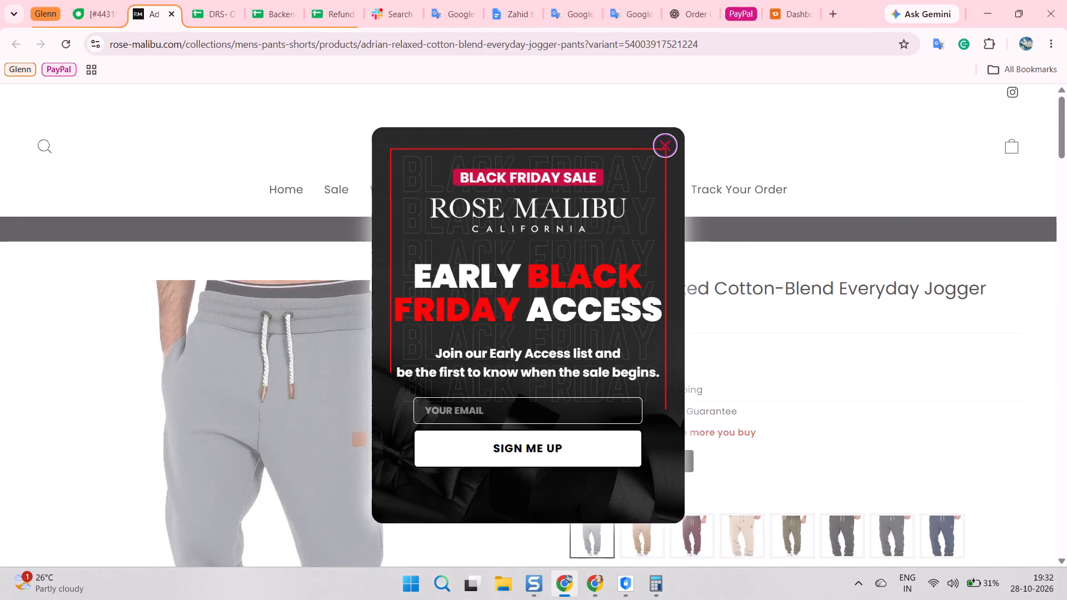
pyautogui.click(89, 0)
pyautogui.hotkey('alt', 'Tab')
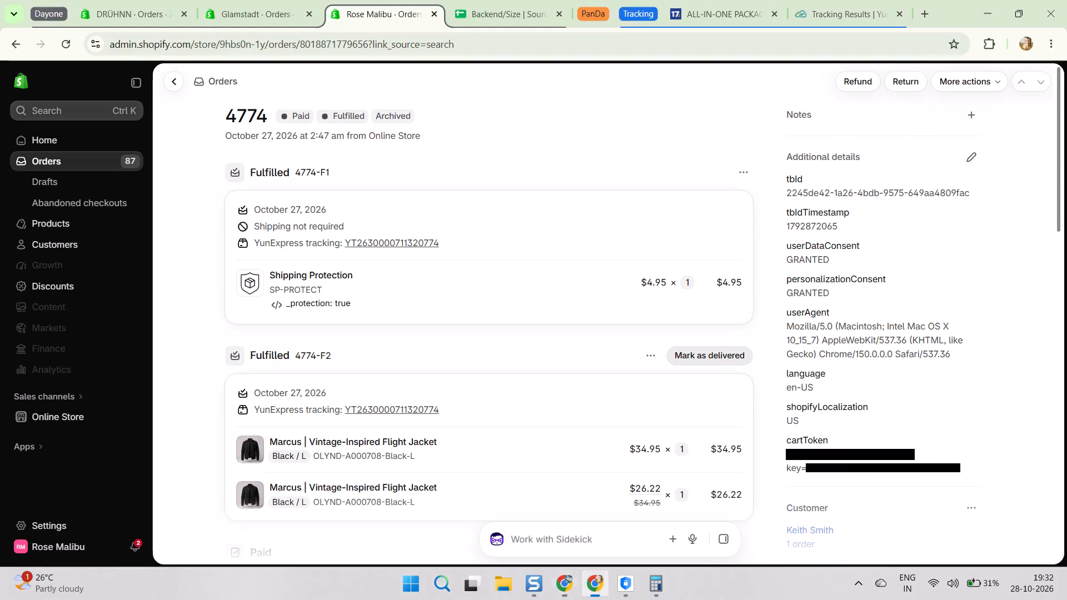
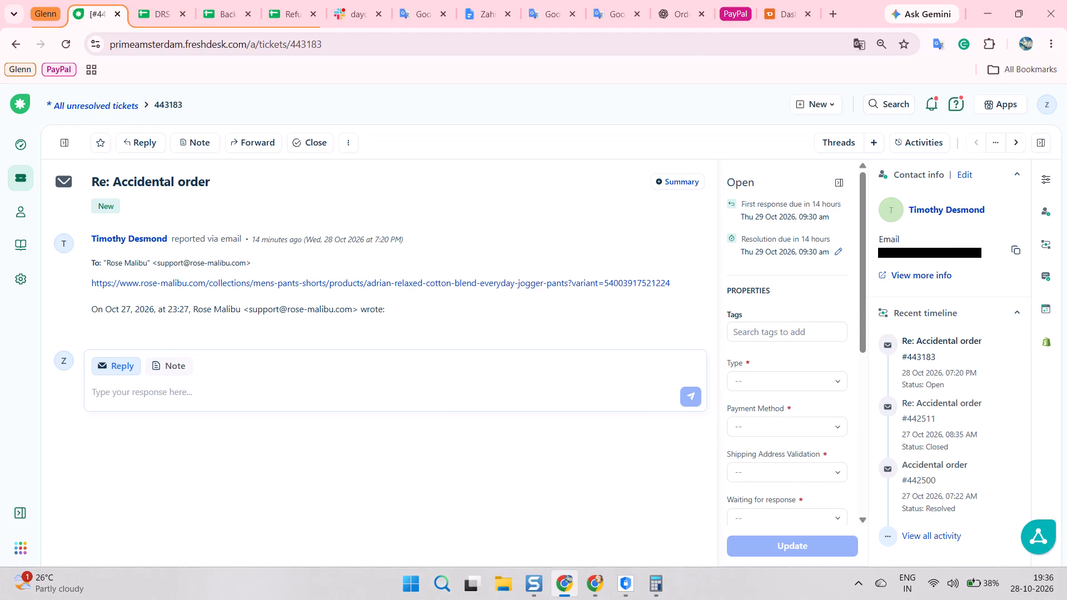
pyautogui.hotkey('alt', 'Tab')
pyautogui.scroll(-2, 471, 238)
pyautogui.scroll(-3, 576, 251)
pyautogui.scroll(3, 578, 242)
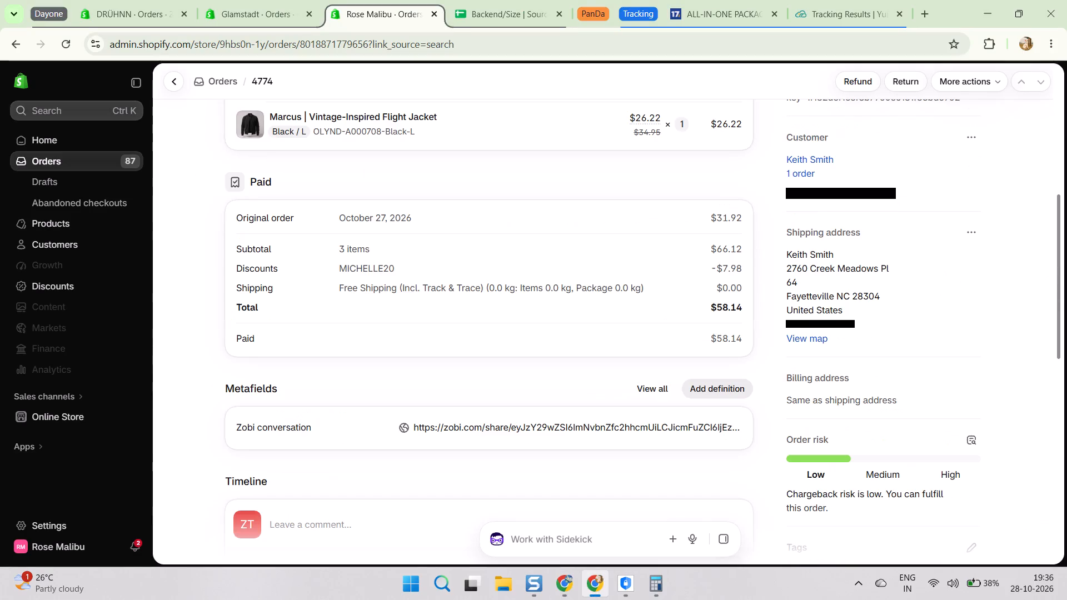
pyautogui.hotkey('alt', 'Tab')
pyautogui.click(463, 240)
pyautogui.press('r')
pyautogui.scroll(-7, 262, 284)
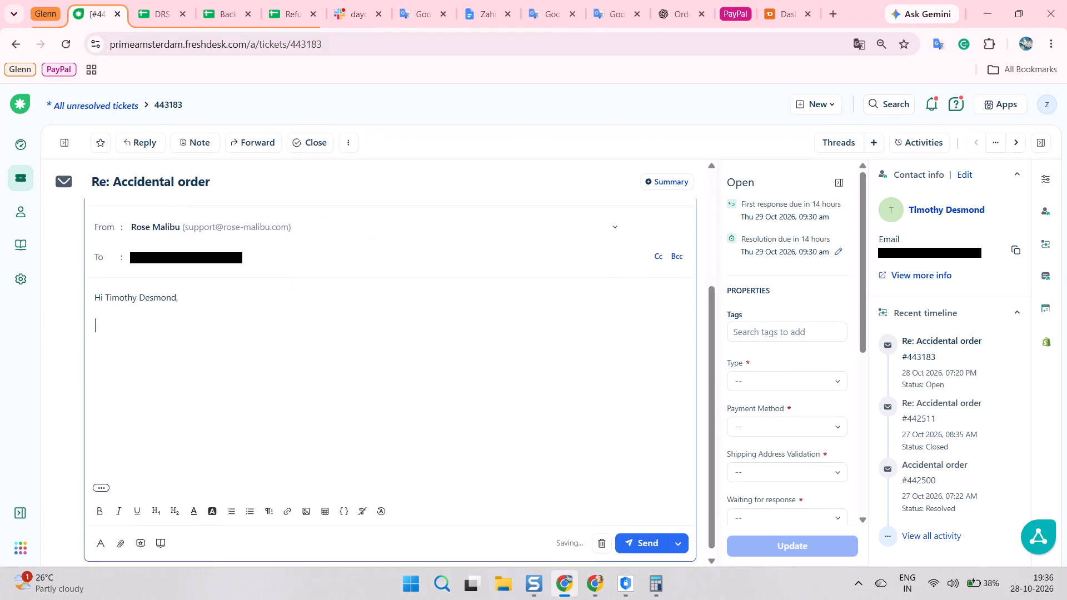
pyautogui.click(122, 478)
pyautogui.keyDown('ctrl'); pyautogui.click(124, 472); pyautogui.keyUp('ctrl')
pyautogui.hotkey('ctrl', 'a')
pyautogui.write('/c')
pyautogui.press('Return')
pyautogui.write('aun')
pyautogui.click(186, 337)
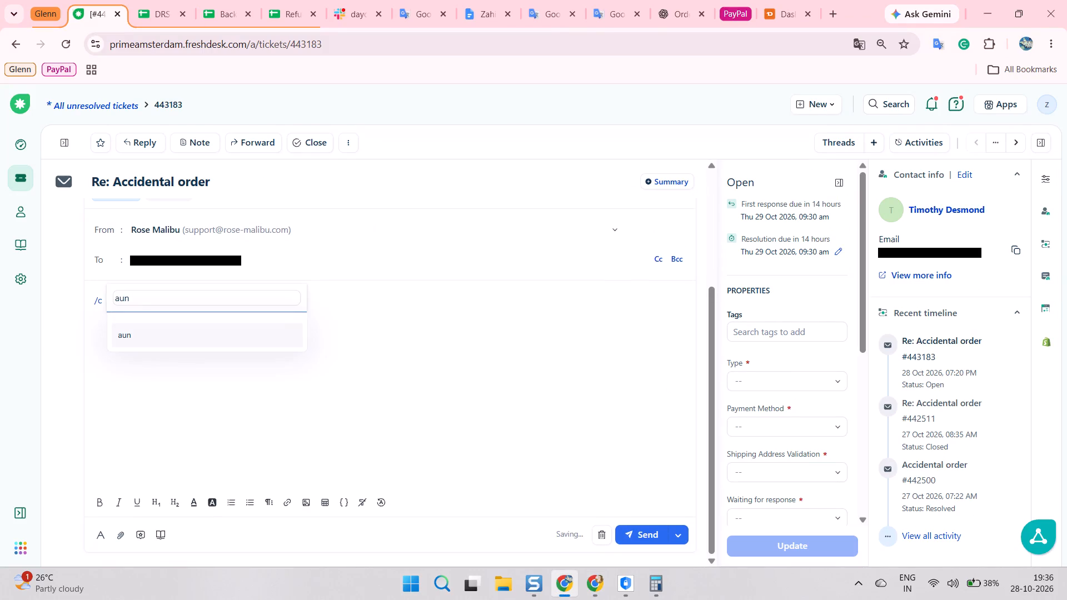
pyautogui.click(133, 327)
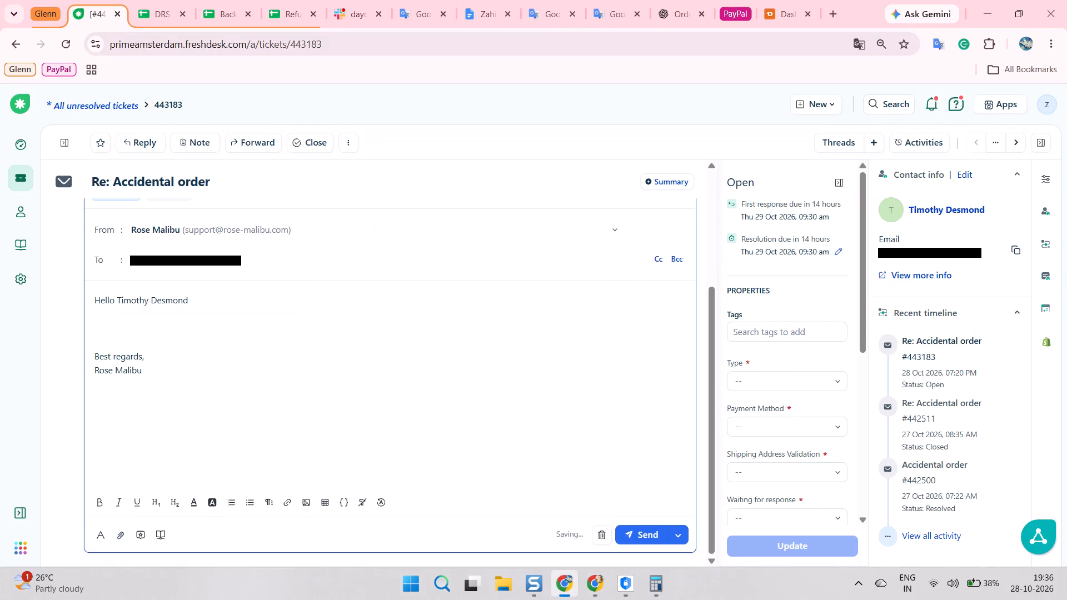
# Paste the copied draft beneath the greeting, separate its paragraphs with blank lines, and remove the extra blank line before the sign-off.
pyautogui.hotkey('ctrl', 'v')
pyautogui.scroll(-2, 133, 327)
pyautogui.click(253, 329)
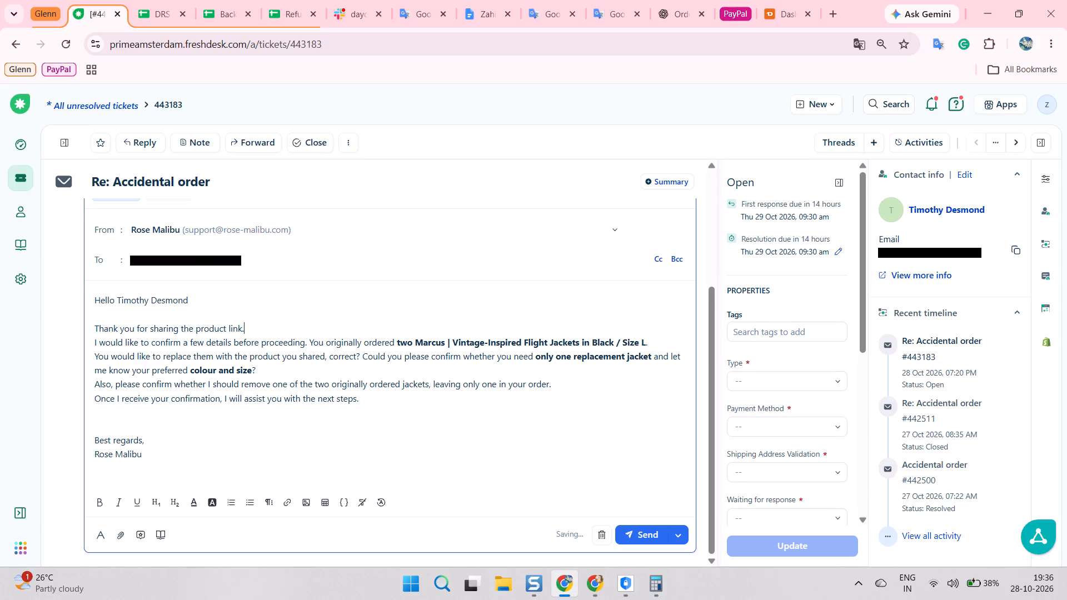
pyautogui.press('Return')
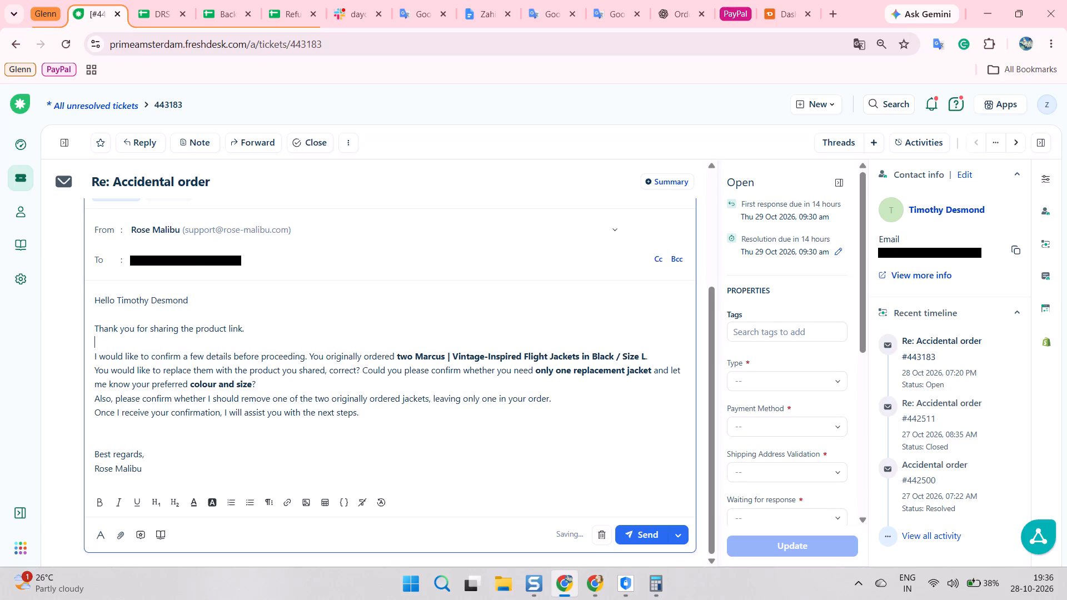
pyautogui.click(655, 358)
pyautogui.press('Return')
pyautogui.click(372, 403)
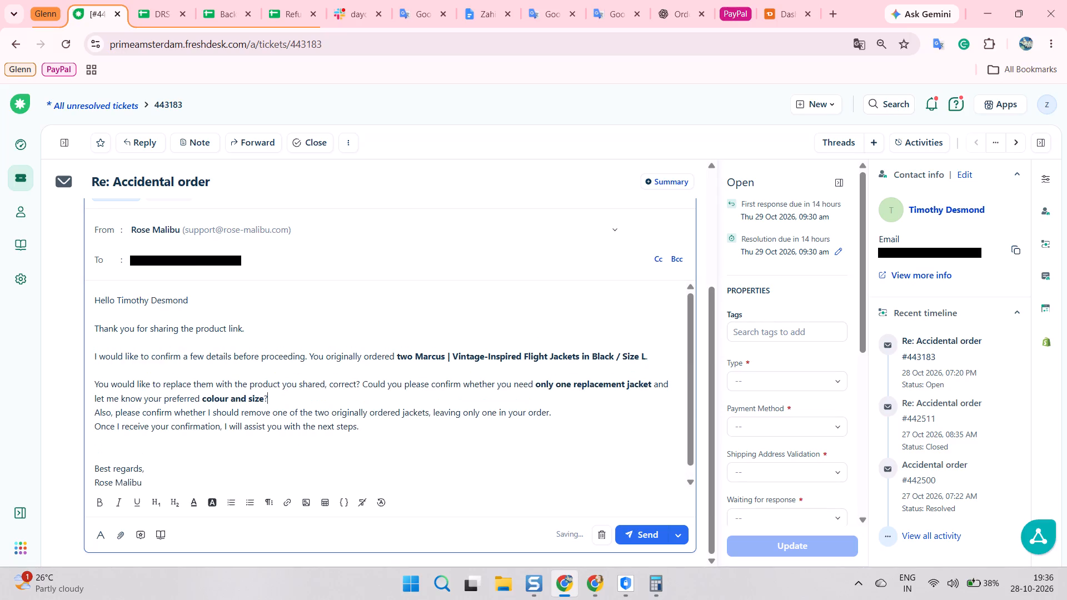
pyautogui.press('Return')
pyautogui.click(580, 429)
pyautogui.press('Return')
pyautogui.click(399, 448)
pyautogui.scroll(-3, 423, 412)
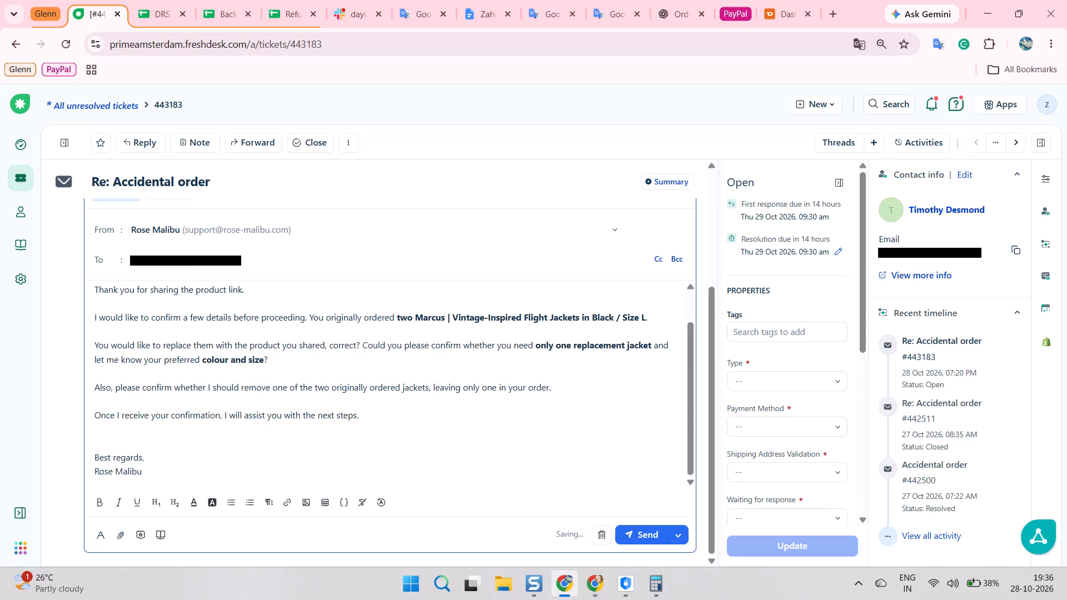
pyautogui.click(192, 428)
pyautogui.press('BackSpace')
pyautogui.scroll(-5, 215, 423)
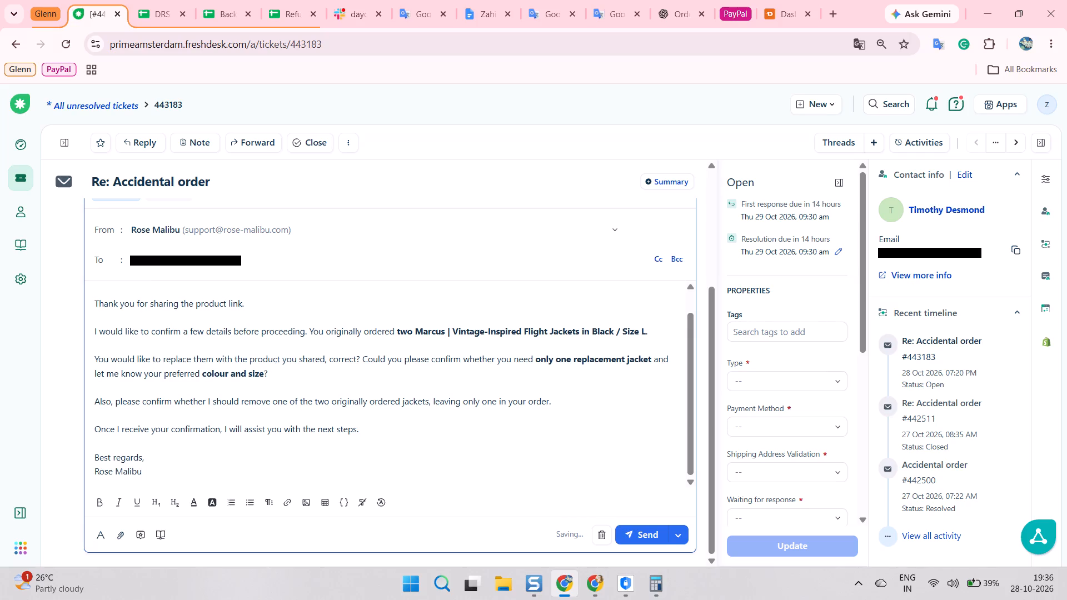
# Send the clarification reply to the customer.
pyautogui.click(639, 529)
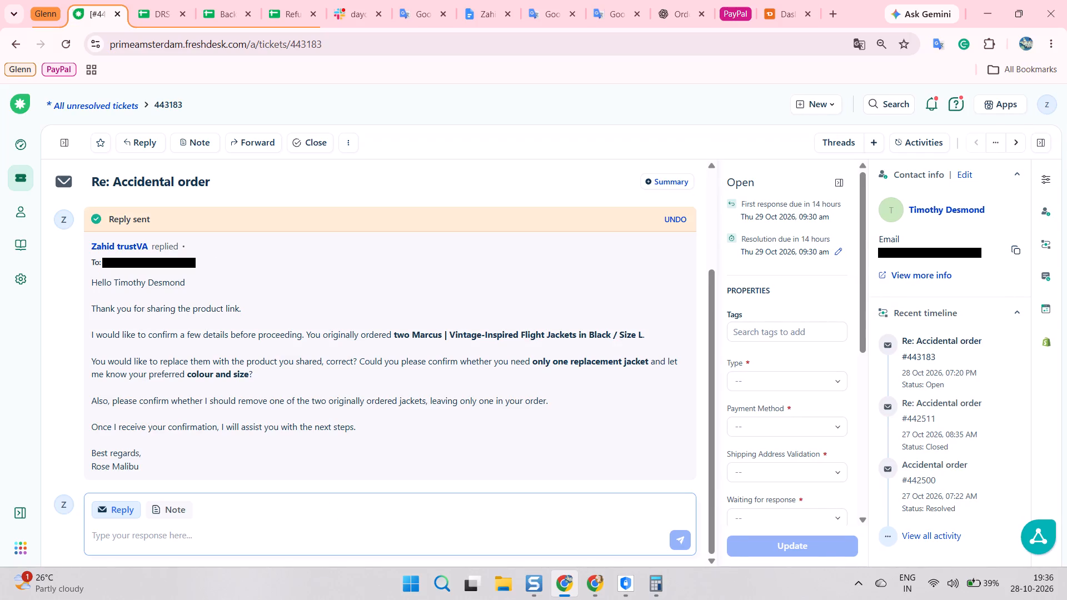
pyautogui.scroll(-9, 612, 527)
# Set type to NA, payment method to CC, shipping address validation to Verified & Correct, waiting for response to N/A, and Marketing/PayPal to No.
pyautogui.scroll(-4, 647, 501)
pyautogui.click(765, 379)
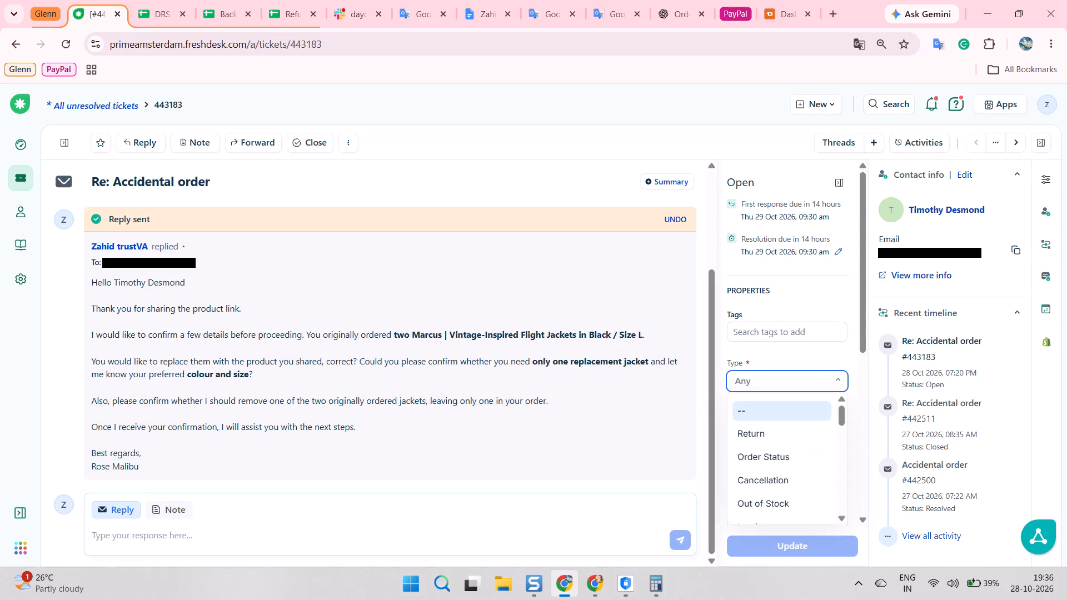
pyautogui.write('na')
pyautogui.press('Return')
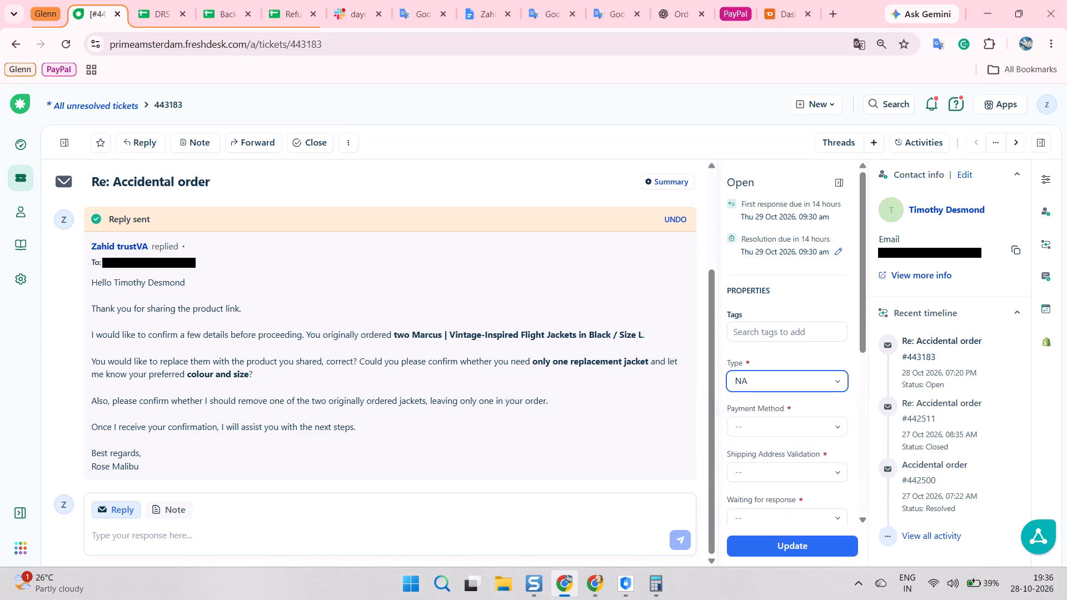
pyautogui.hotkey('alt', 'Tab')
pyautogui.scroll(-7, 639, 344)
pyautogui.scroll(3, 683, 294)
pyautogui.hotkey('alt', 'Tab')
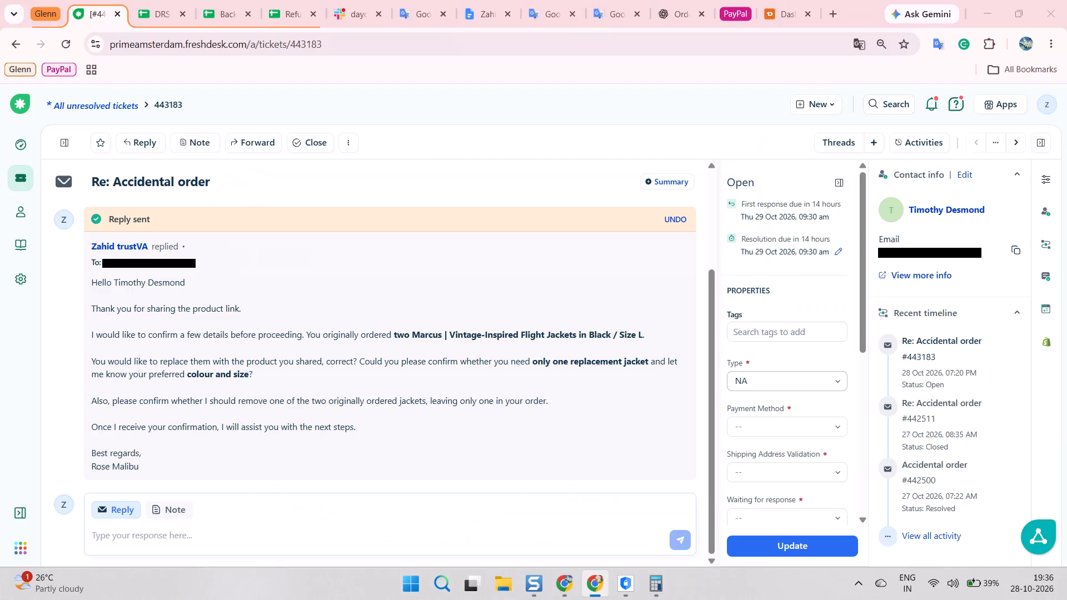
pyautogui.press('Tab')
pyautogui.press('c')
pyautogui.press('Tab')
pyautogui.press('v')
pyautogui.press('Tab')
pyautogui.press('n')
pyautogui.press('Tab')
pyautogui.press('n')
pyautogui.press('Tab')
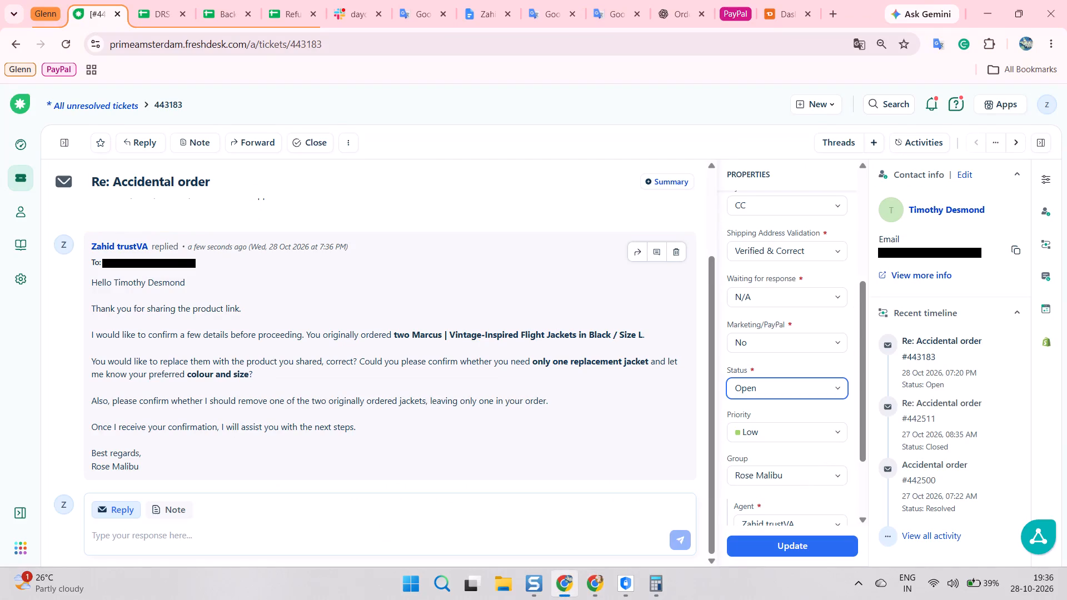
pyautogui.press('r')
pyautogui.press('Tab')
pyautogui.press('Tab')
pyautogui.press('Tab')
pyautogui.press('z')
pyautogui.scroll(-2, 712, 303)
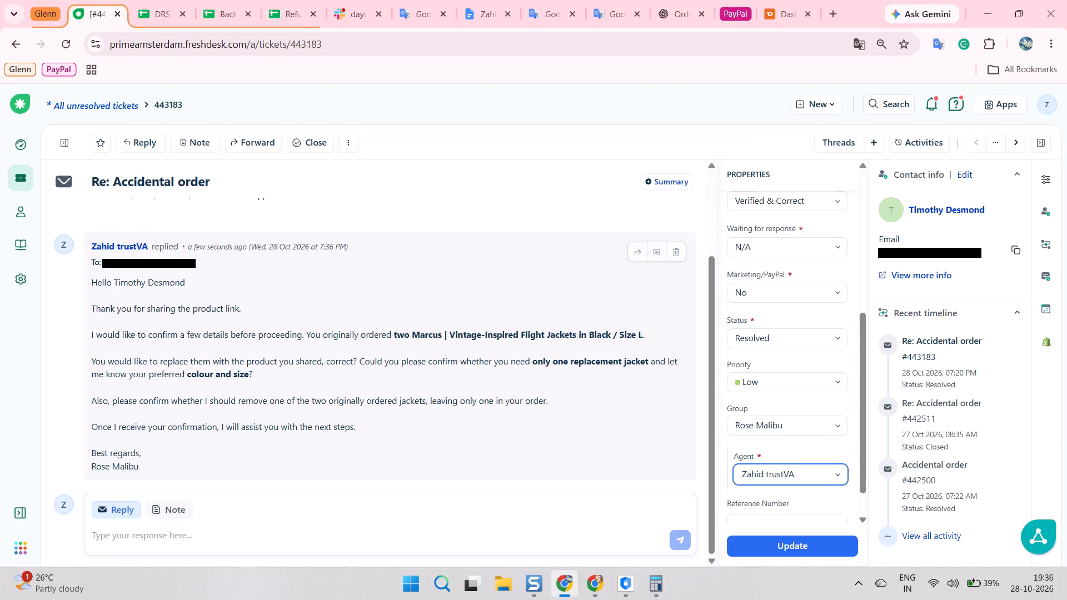
pyautogui.scroll(-2, 801, 383)
pyautogui.click(802, 548)
pyautogui.scroll(-4, 481, 417)
pyautogui.doubleClick(173, 104)
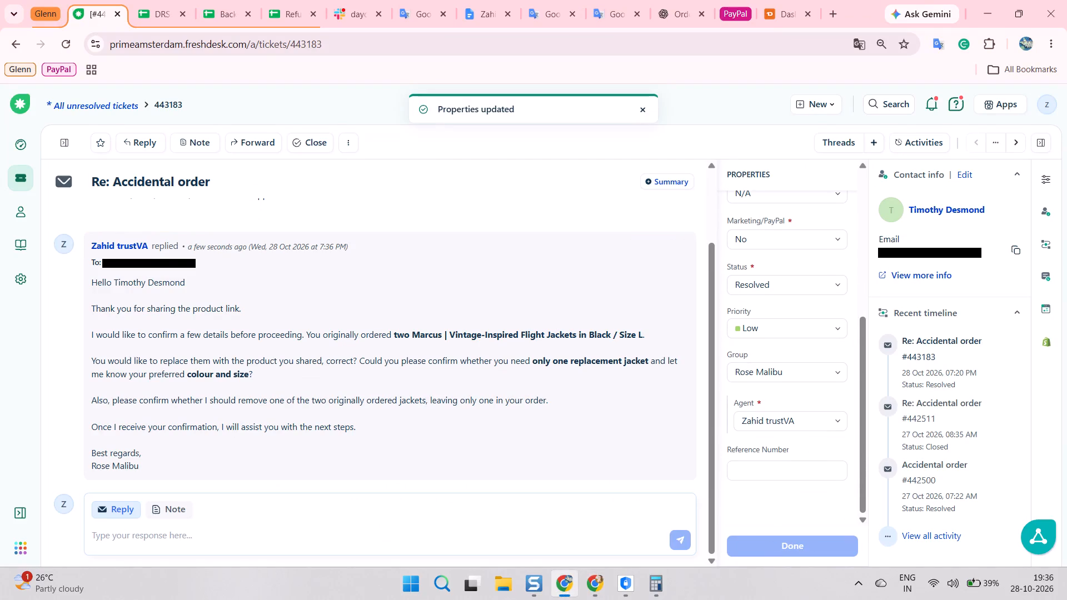
pyautogui.hotkey('ctrl', 'c')
pyautogui.hotkey('ctrl', 'c')
pyautogui.hotkey('ctrl', 'c')
pyautogui.hotkey('ctrl', 'c')
pyautogui.click(151, 0)
pyautogui.hotkey('ctrl', 'v')
pyautogui.click(385, 295)
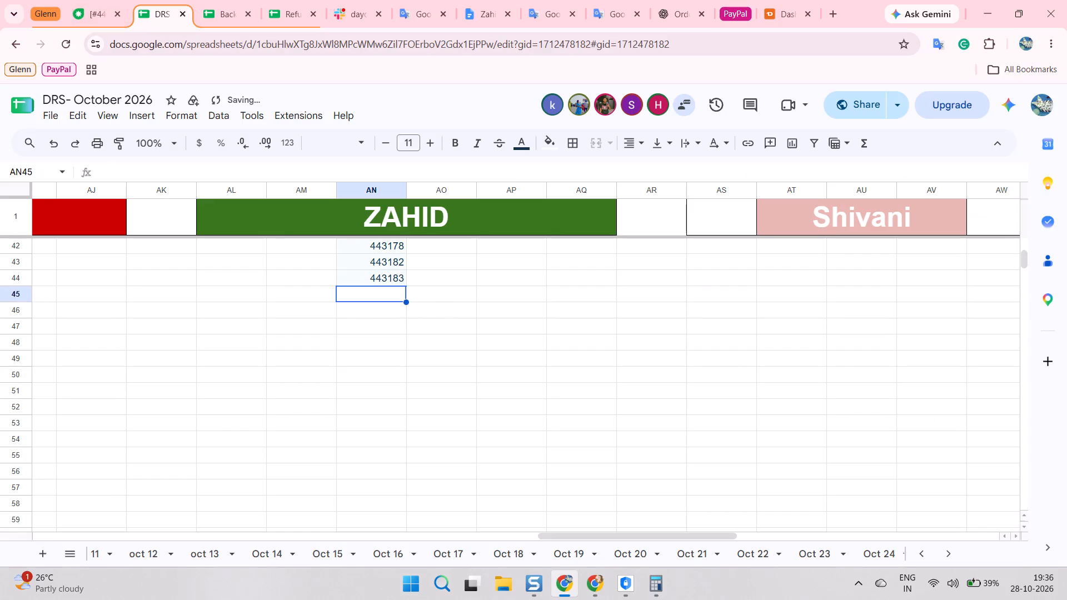
pyautogui.scroll(-1, 360, 301)
# Return to the unresolved tickets list in Freshdesk and load its pending update.
pyautogui.click(104, 0)
pyautogui.click(477, 313)
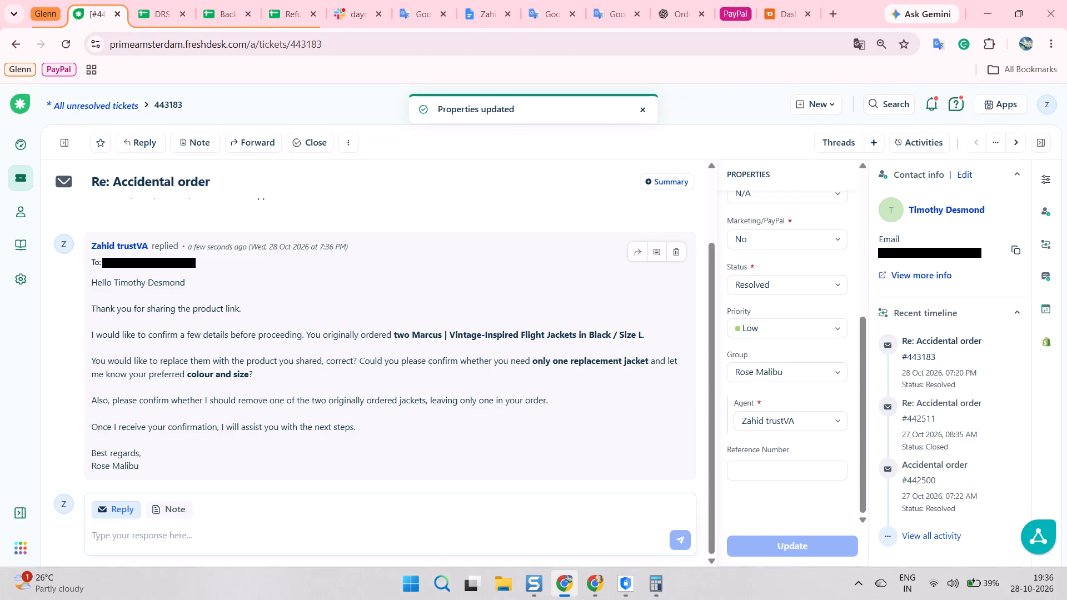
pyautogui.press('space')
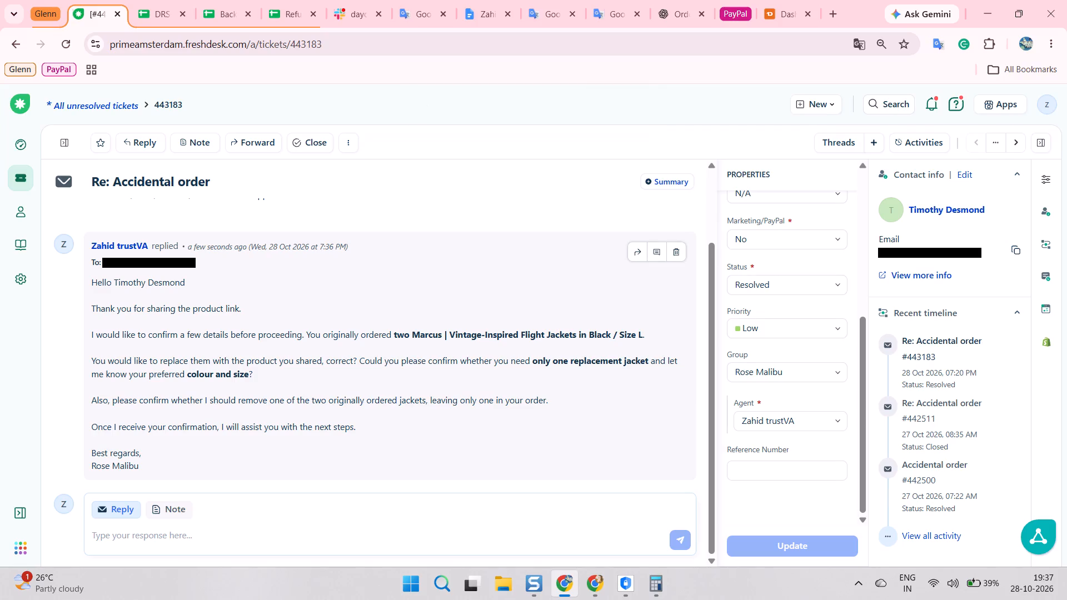
pyautogui.click(13, 183)
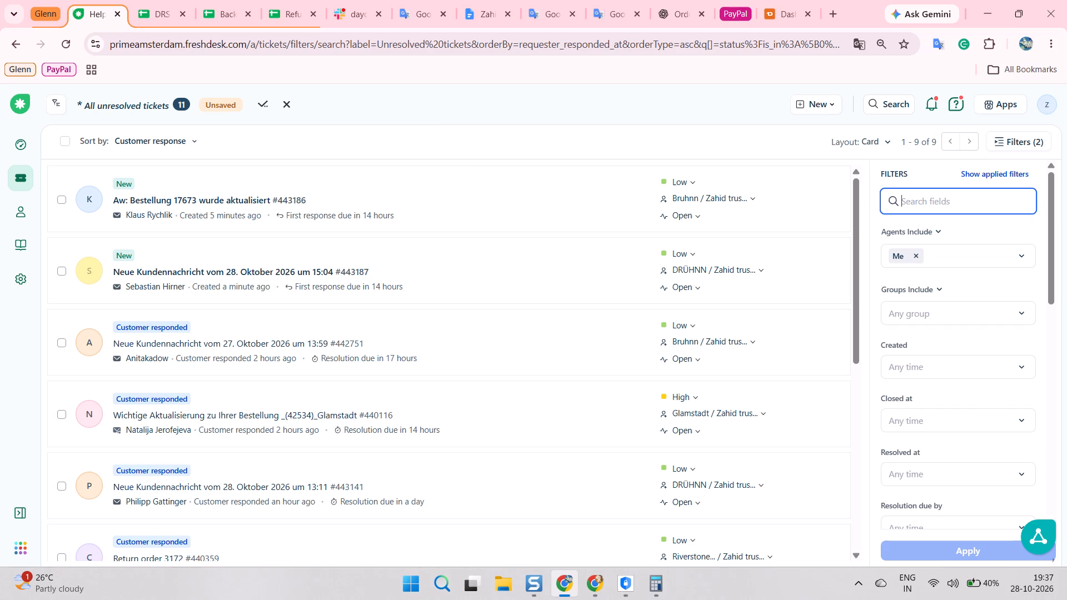
pyautogui.scroll(-1, 327, 178)
pyautogui.scroll(2, 428, 222)
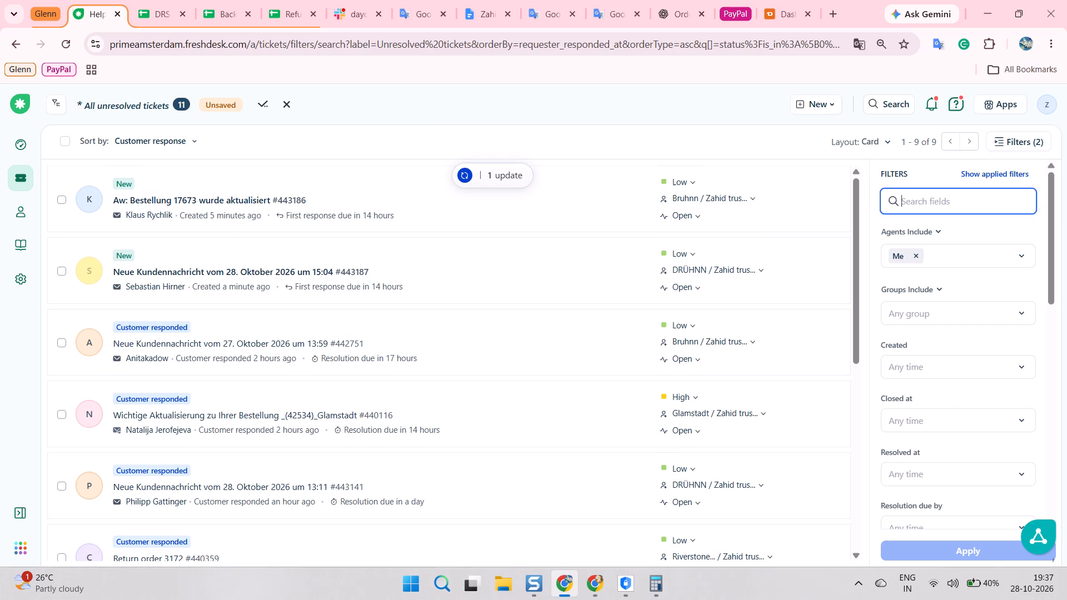
pyautogui.scroll(1, 428, 222)
pyautogui.click(521, 164)
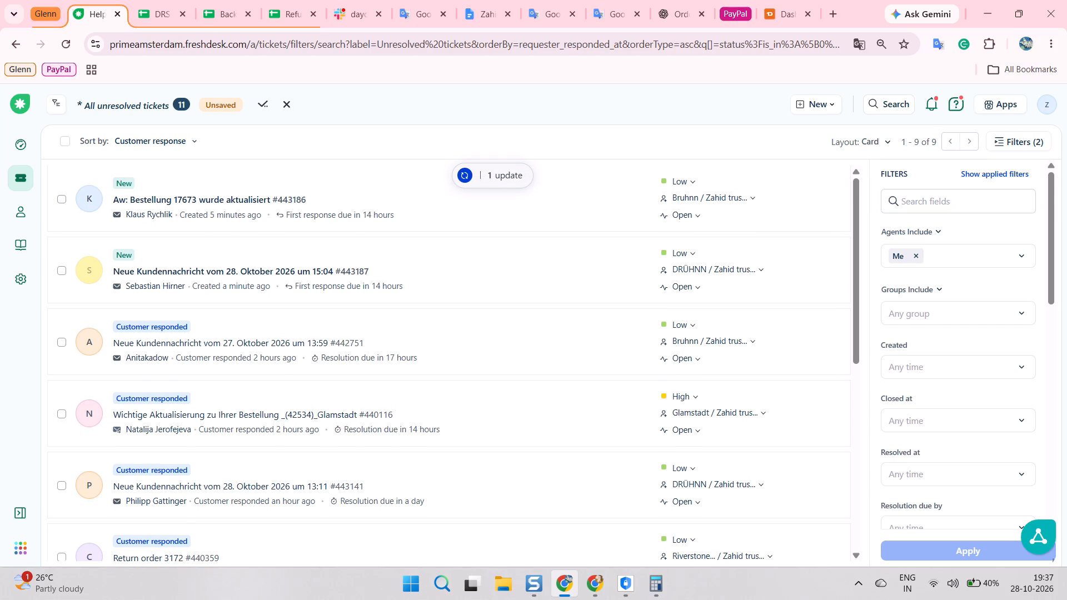
pyautogui.scroll(1, 521, 164)
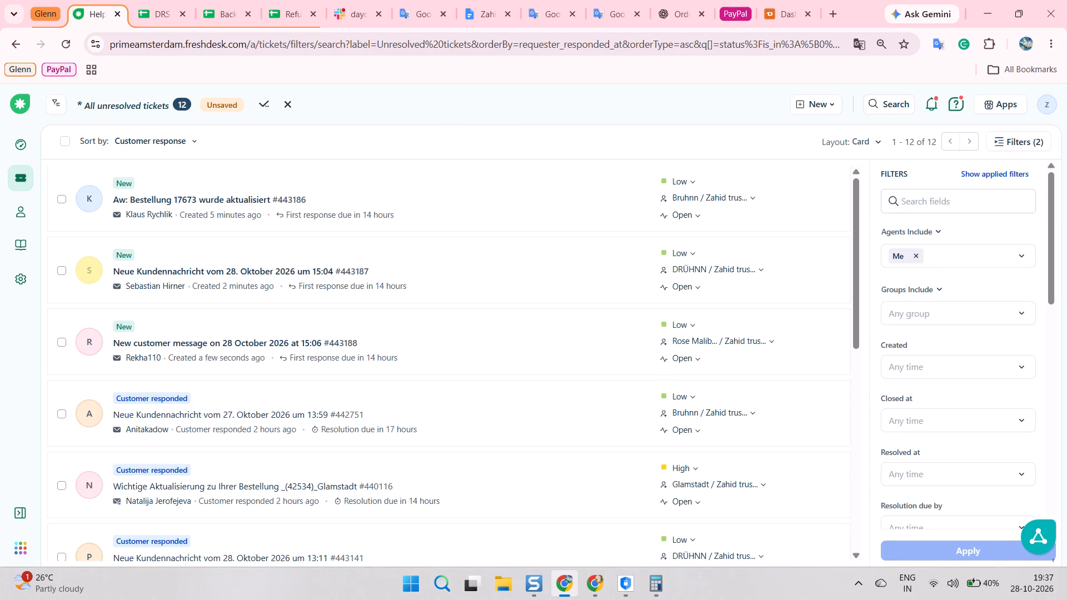
pyautogui.click(202, 196)
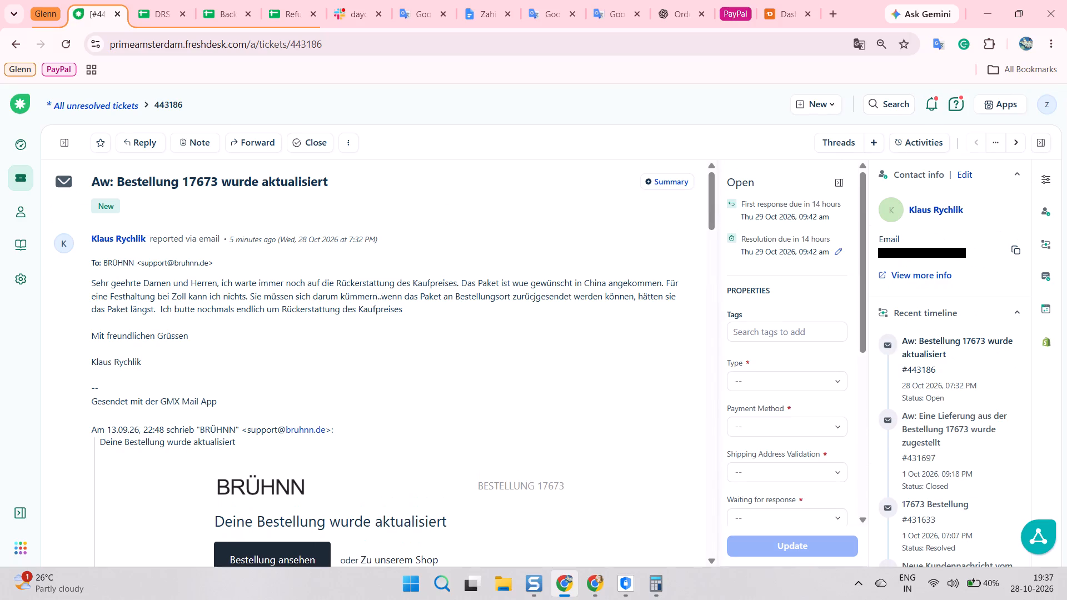
pyautogui.scroll(1, 385, 309)
pyautogui.scroll(-11, 385, 309)
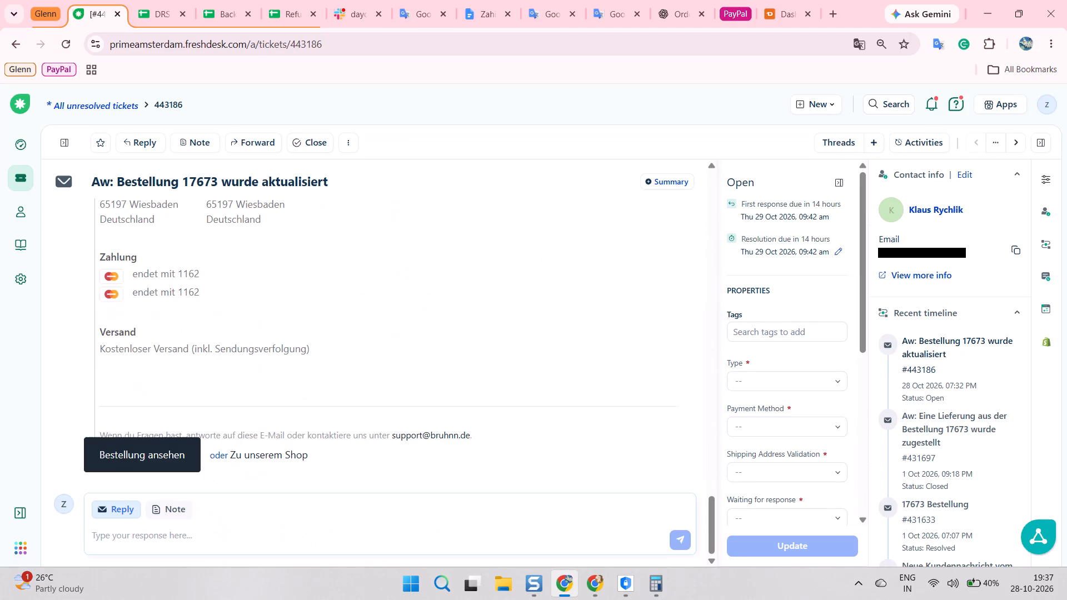
pyautogui.scroll(-2, 385, 309)
pyautogui.scroll(16, 385, 309)
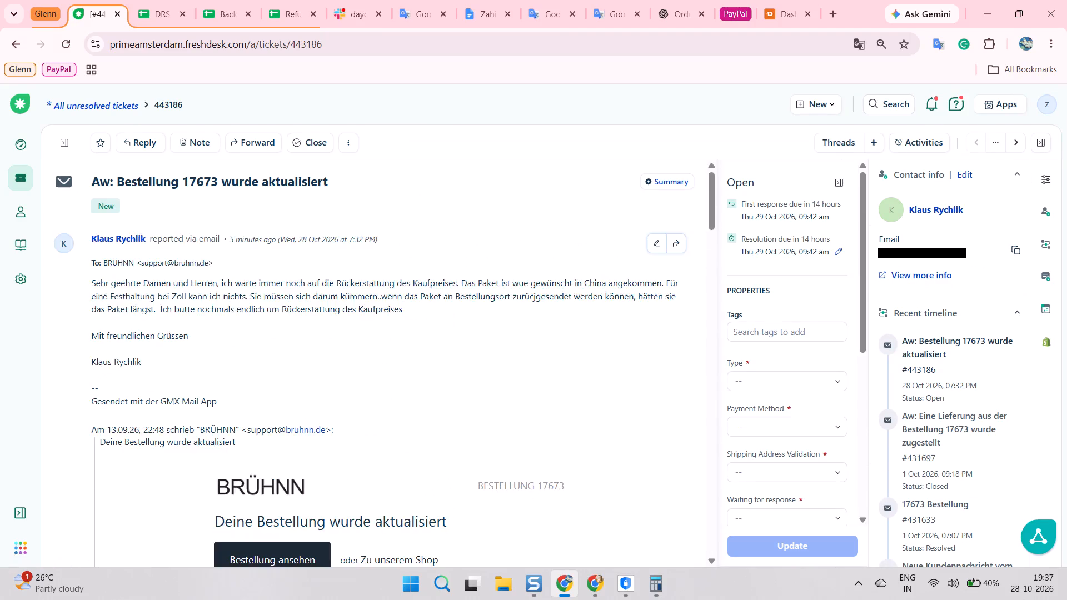
pyautogui.scroll(3, 385, 309)
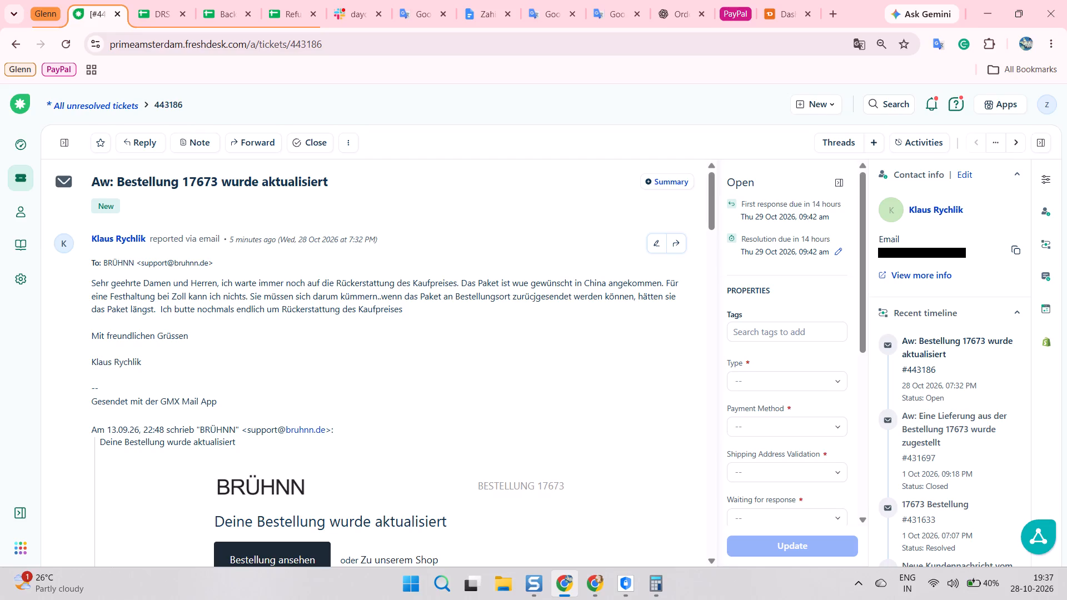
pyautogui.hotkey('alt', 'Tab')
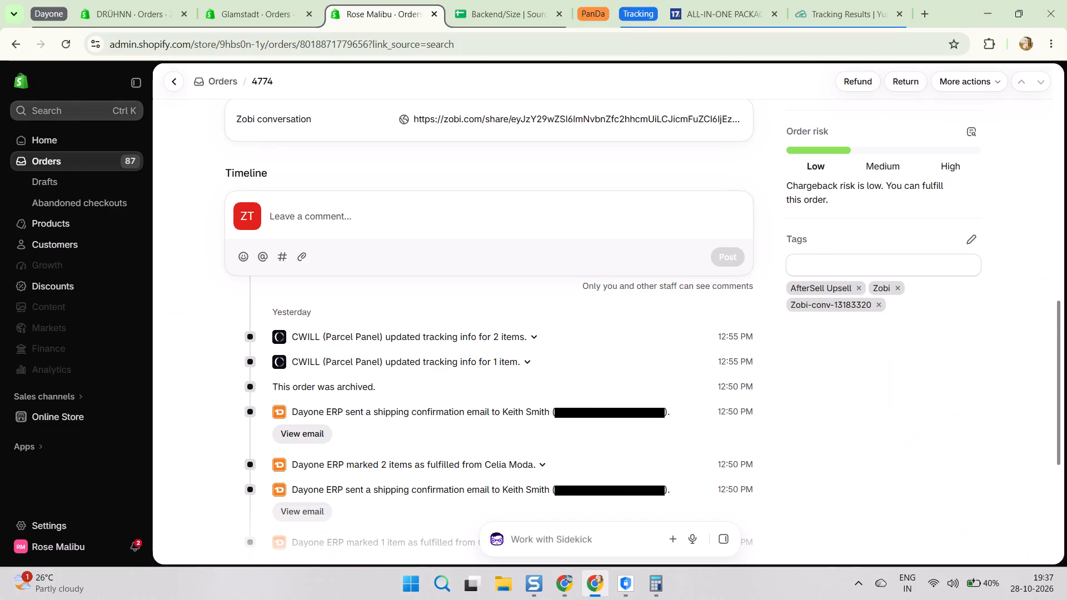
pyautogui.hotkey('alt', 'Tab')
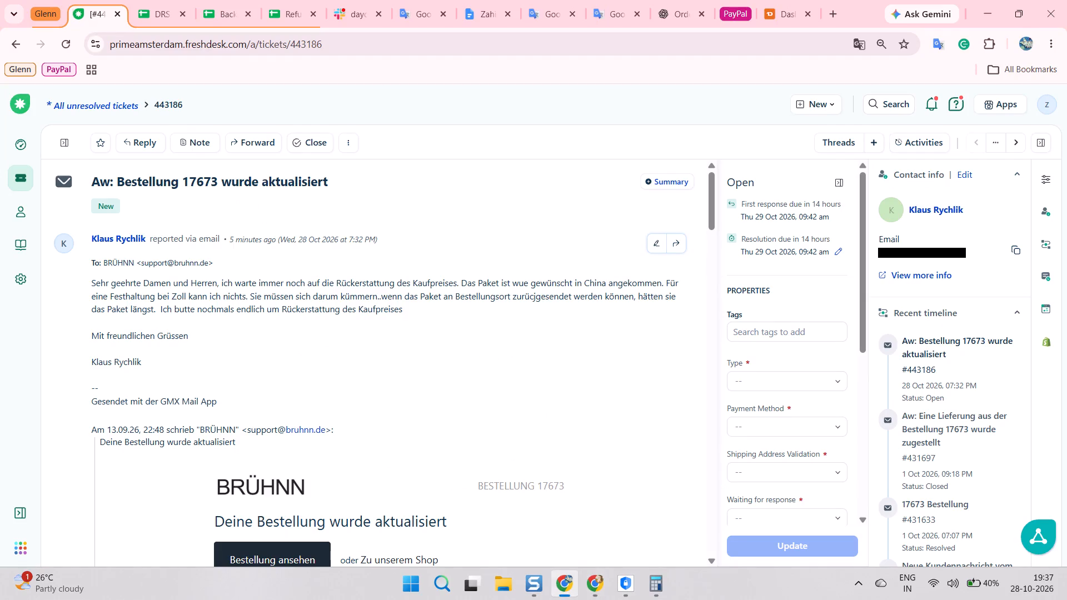
# Switch to MeraMonitor, turn Work Mode off, and return to ticket #443186.
pyautogui.click(861, 589)
pyautogui.doubleClick(884, 516)
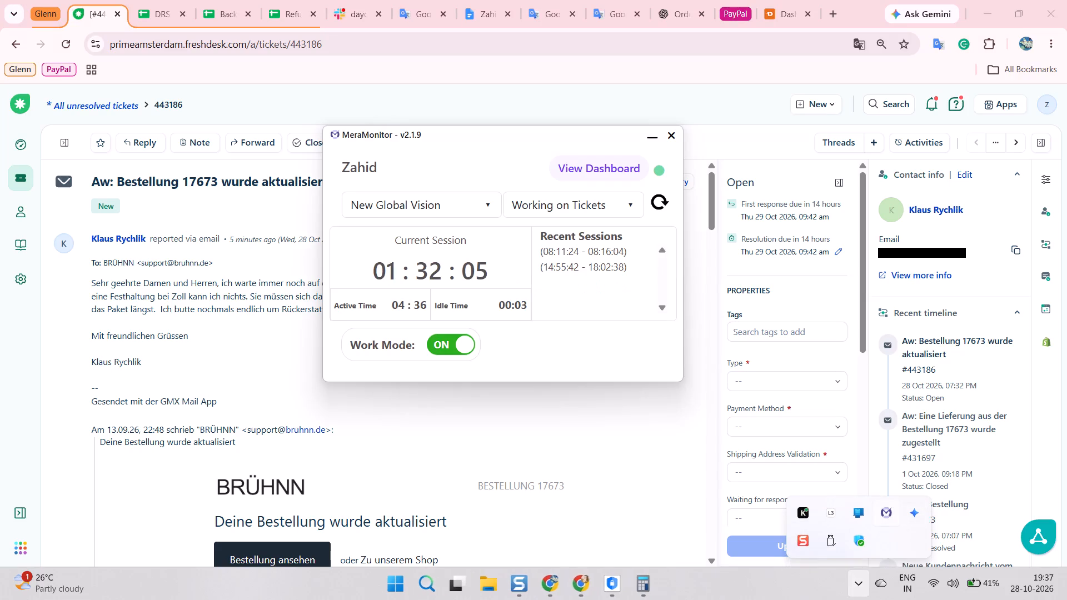
pyautogui.click(450, 345)
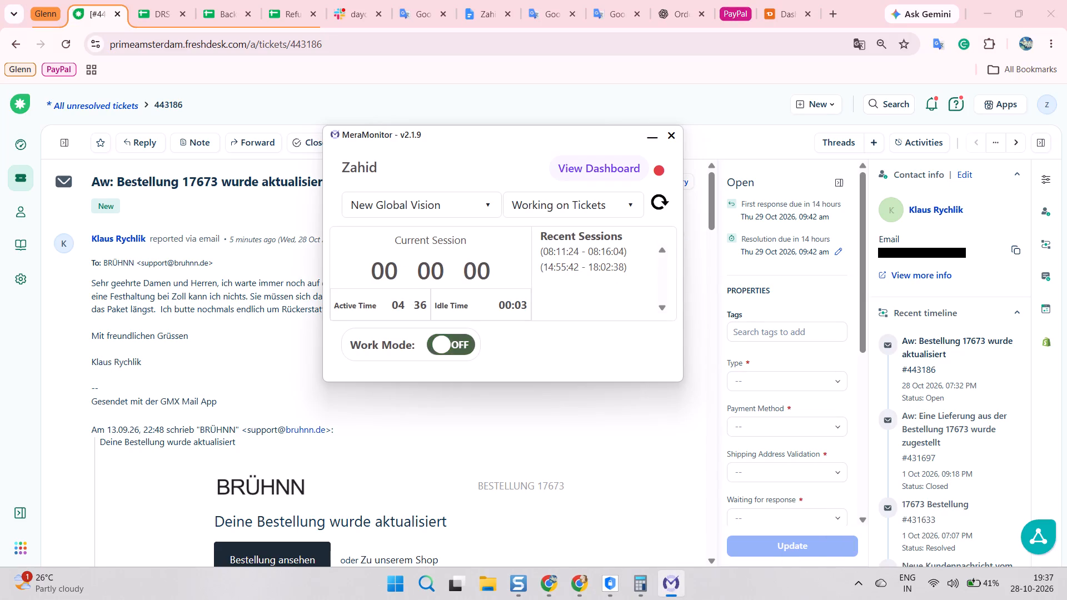
pyautogui.click(271, 289)
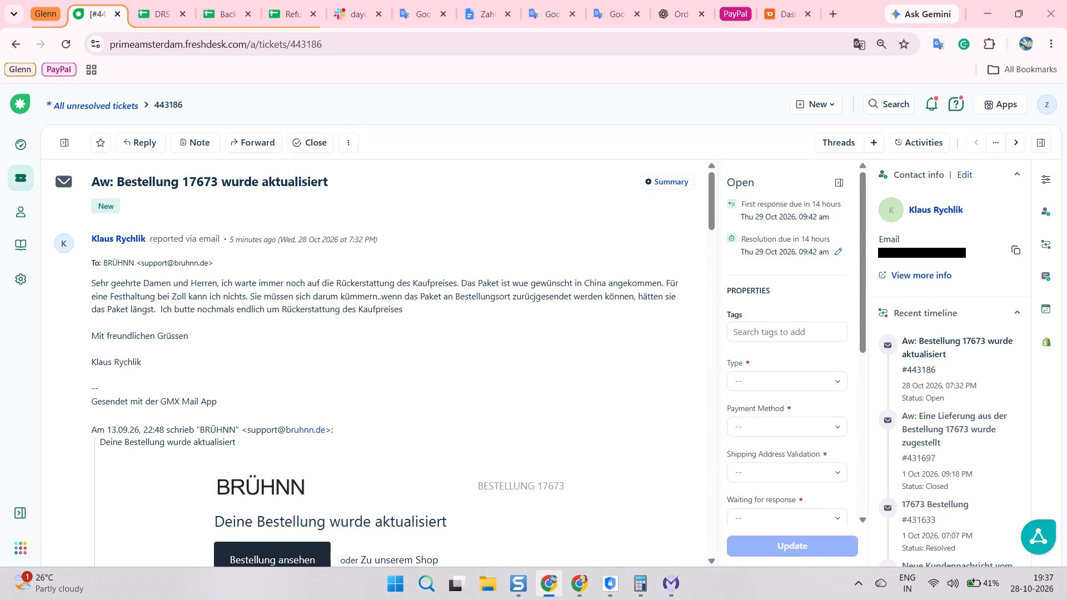
# Check the earnings shown by the Chatwait browser extension, and return to the ticket.
pyautogui.click(968, 47)
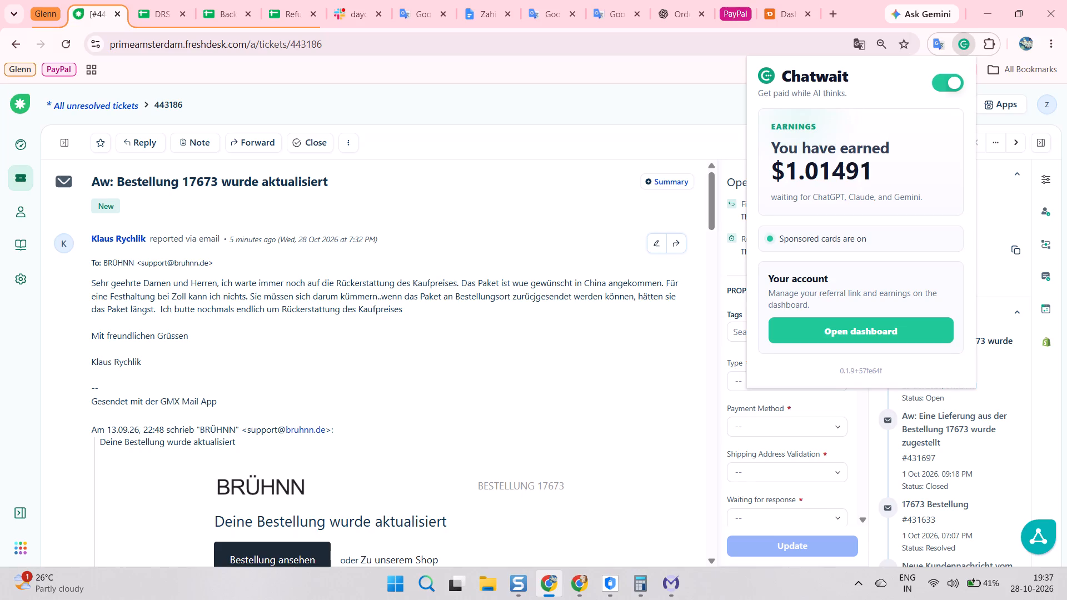
pyautogui.click(515, 293)
pyautogui.scroll(6, 652, 254)
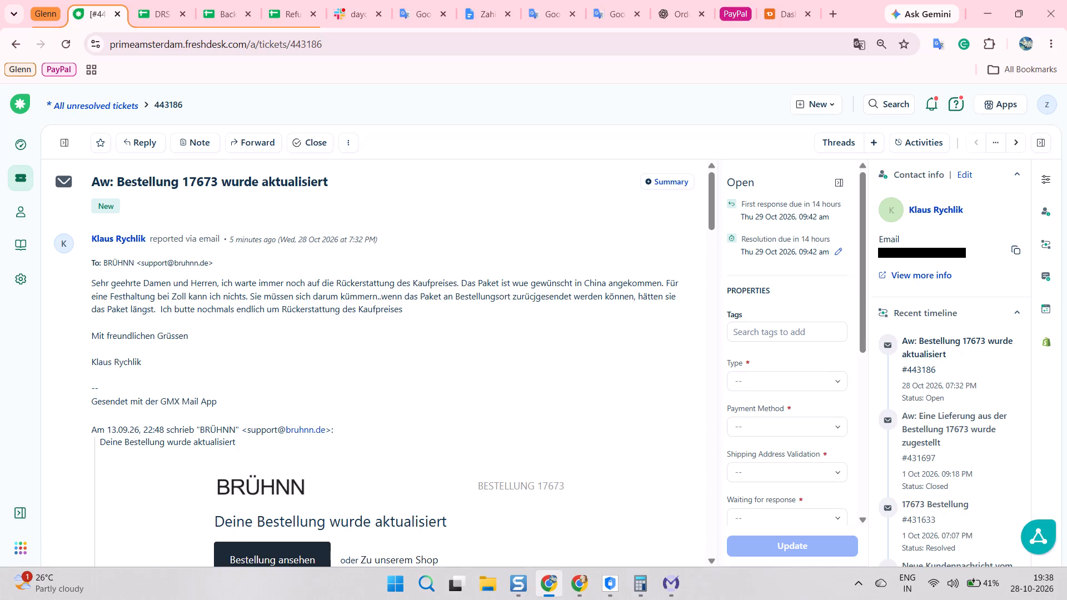
pyautogui.click(969, 43)
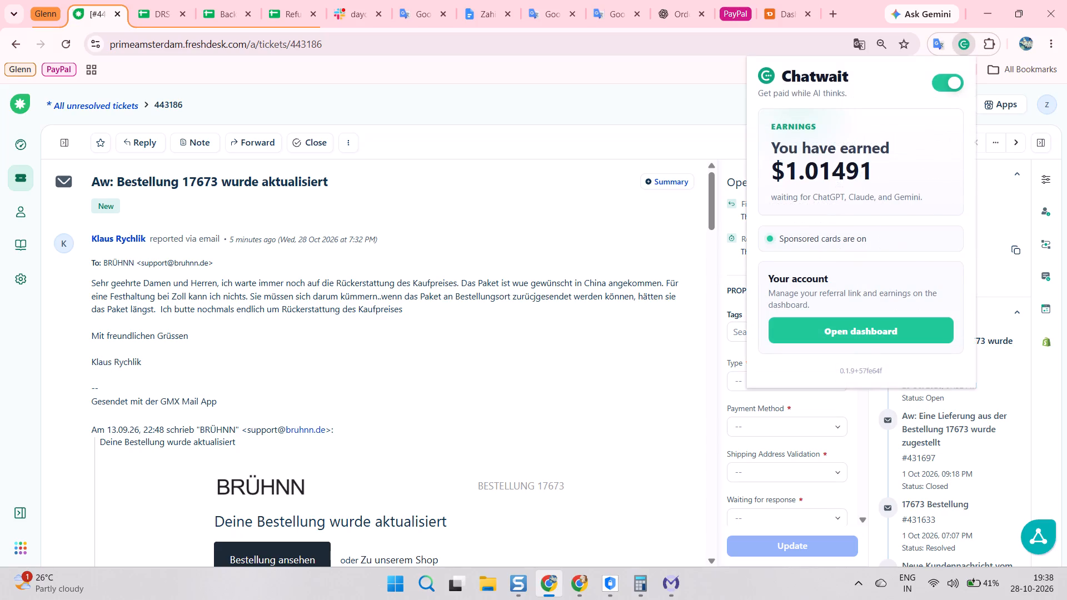
pyautogui.click(532, 297)
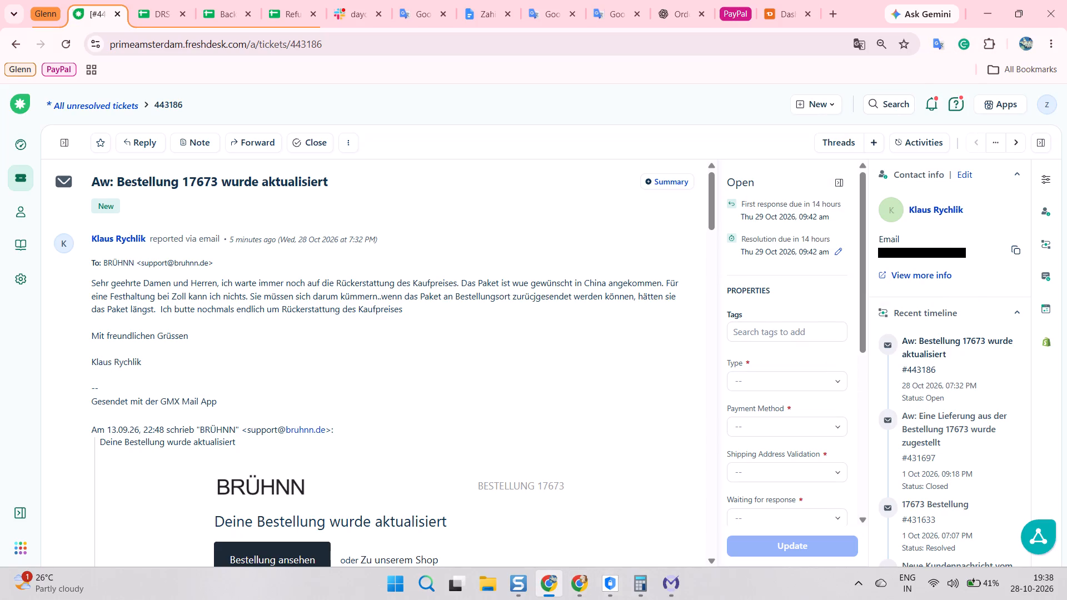
# Switch to Loggy3, stop the running recording session and start a new one.
pyautogui.click(866, 588)
pyautogui.doubleClick(833, 512)
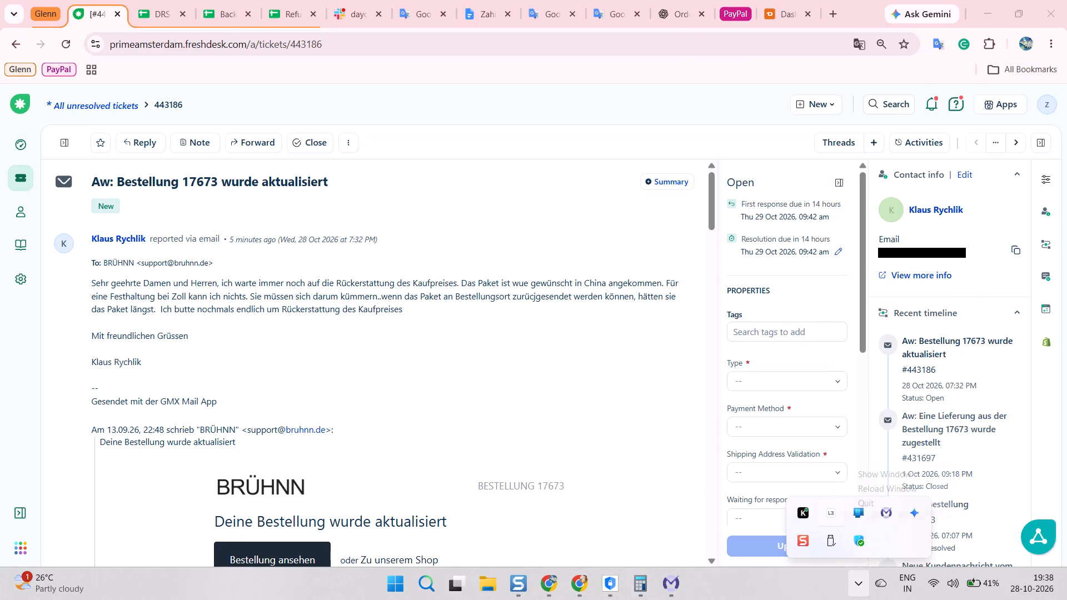
pyautogui.click(859, 594)
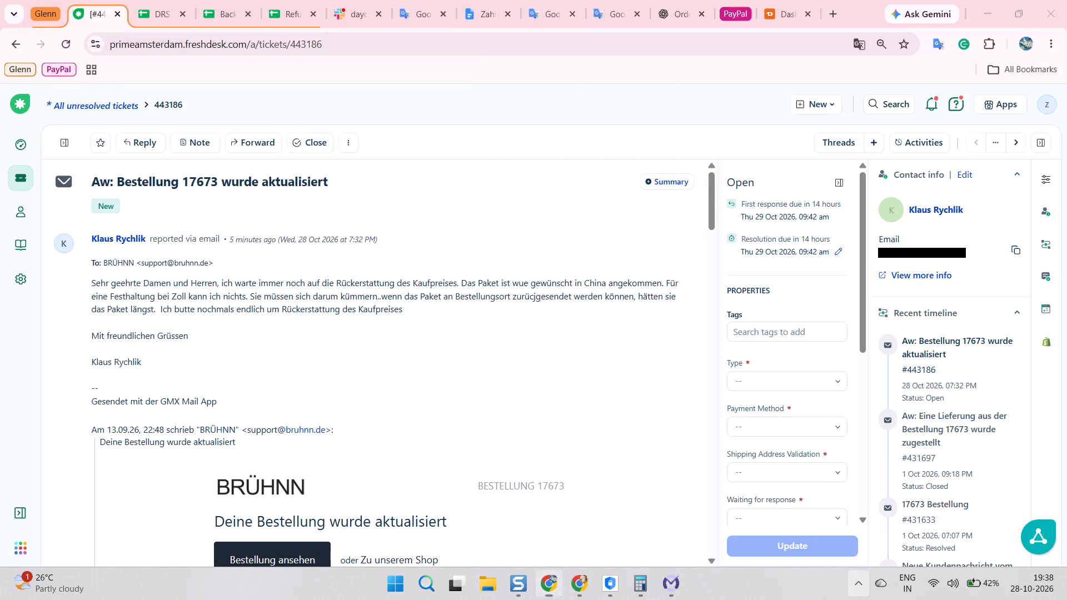
pyautogui.click(830, 518)
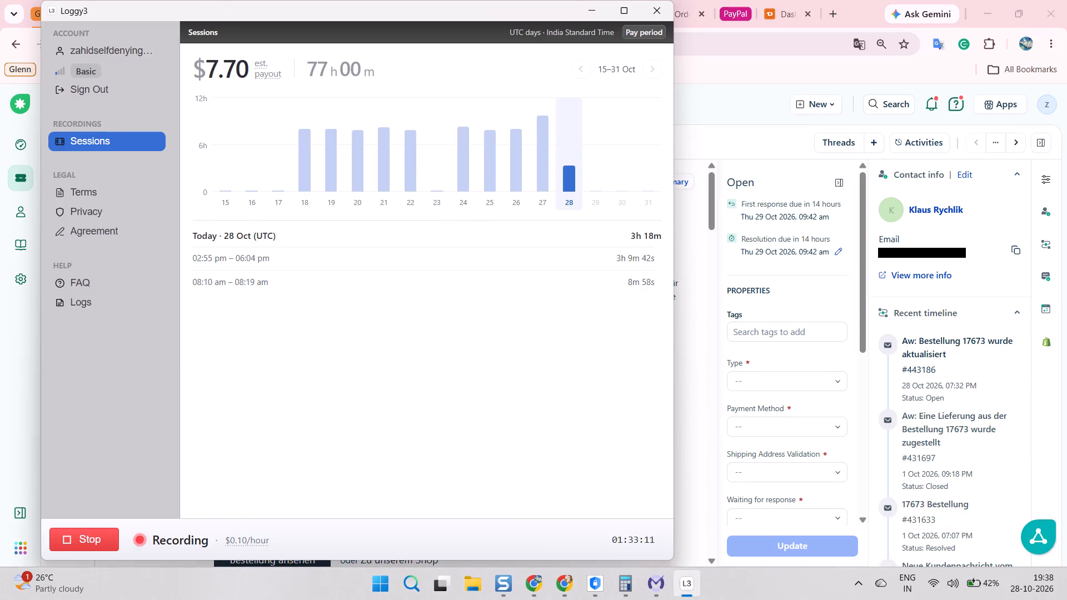
pyautogui.click(97, 536)
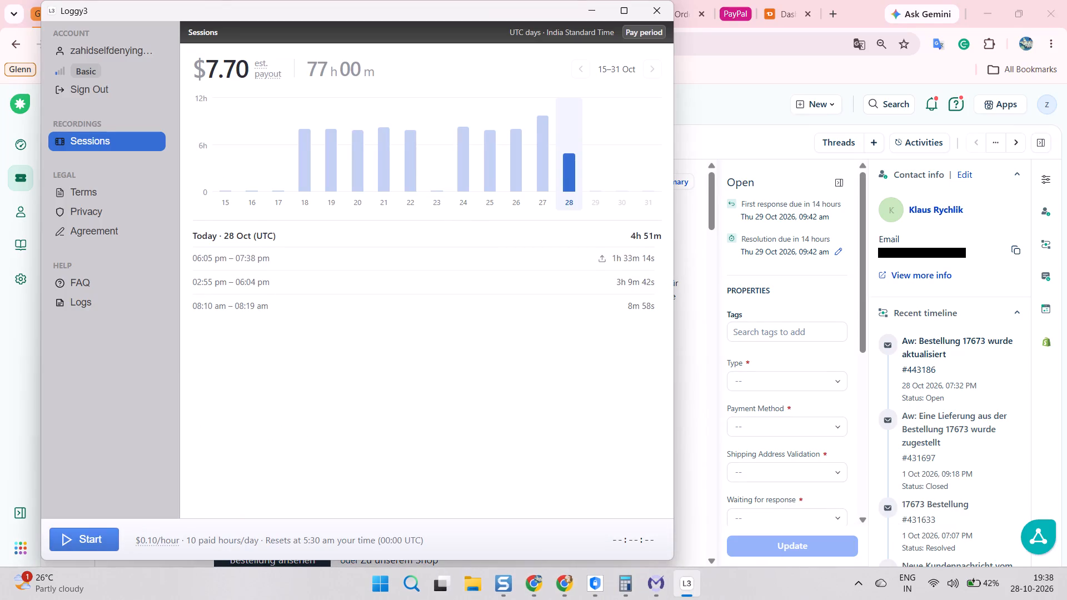
pyautogui.click(92, 542)
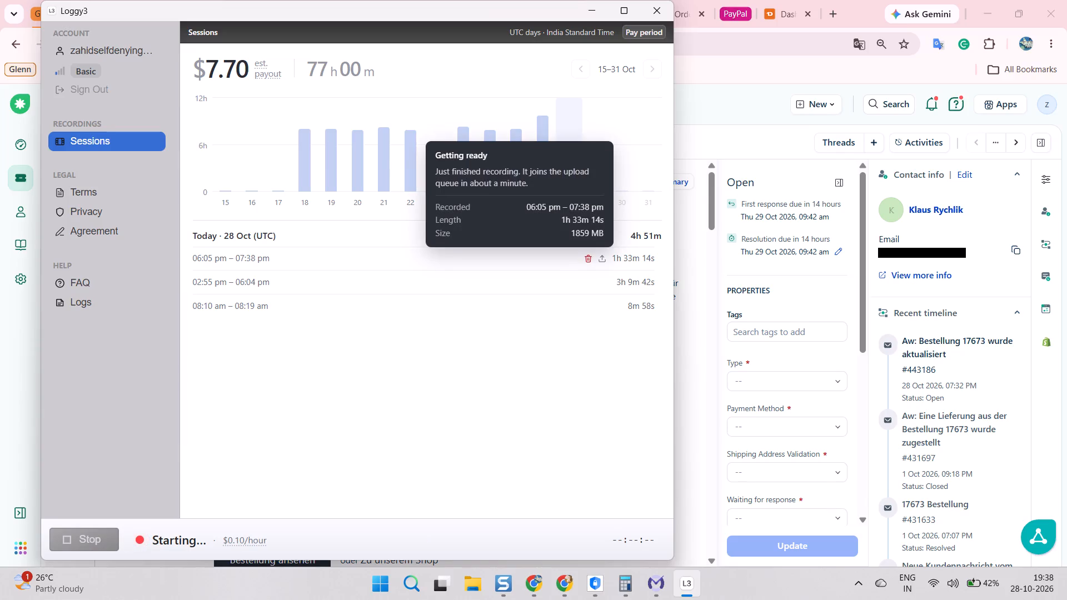
# Check the upload status of the 06:05 pm – 07:38 pm session, and close the Loggy3 window while leaving it running in the background.
pyautogui.click(603, 259)
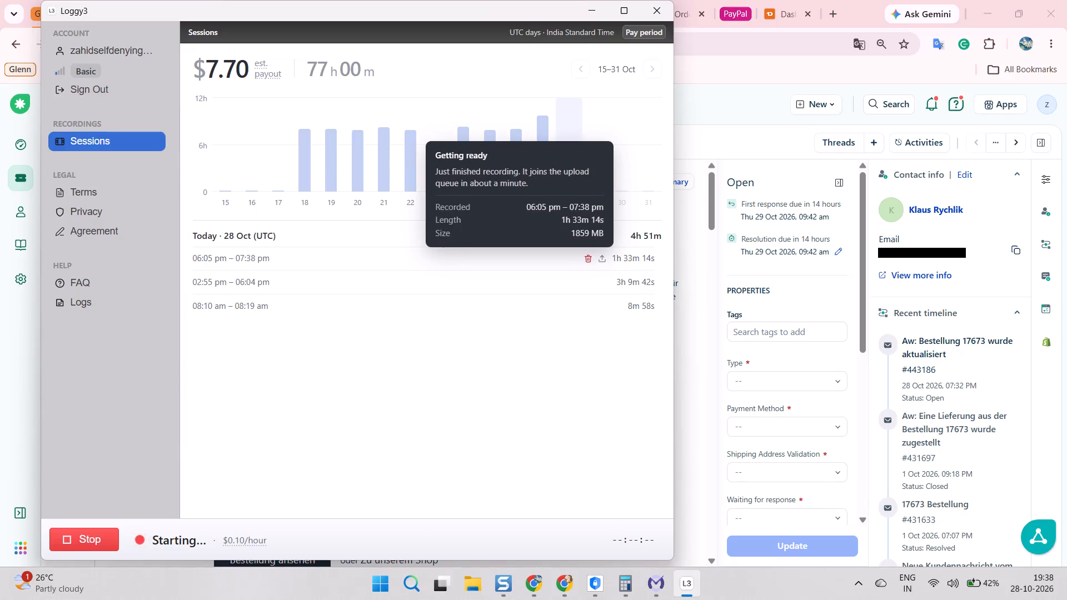
pyautogui.doubleClick(602, 257)
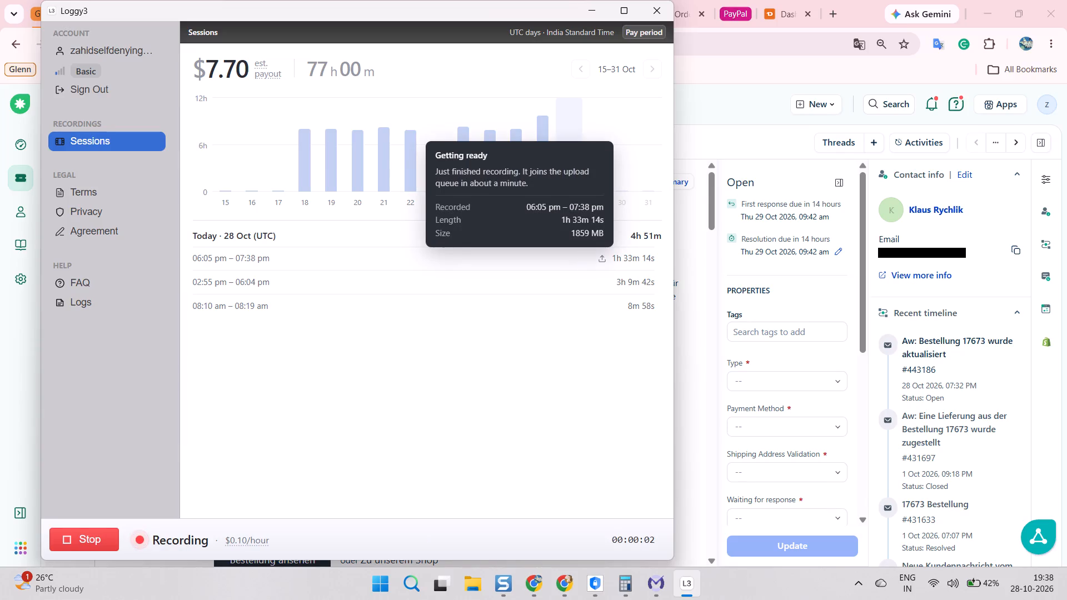
pyautogui.click(650, 7)
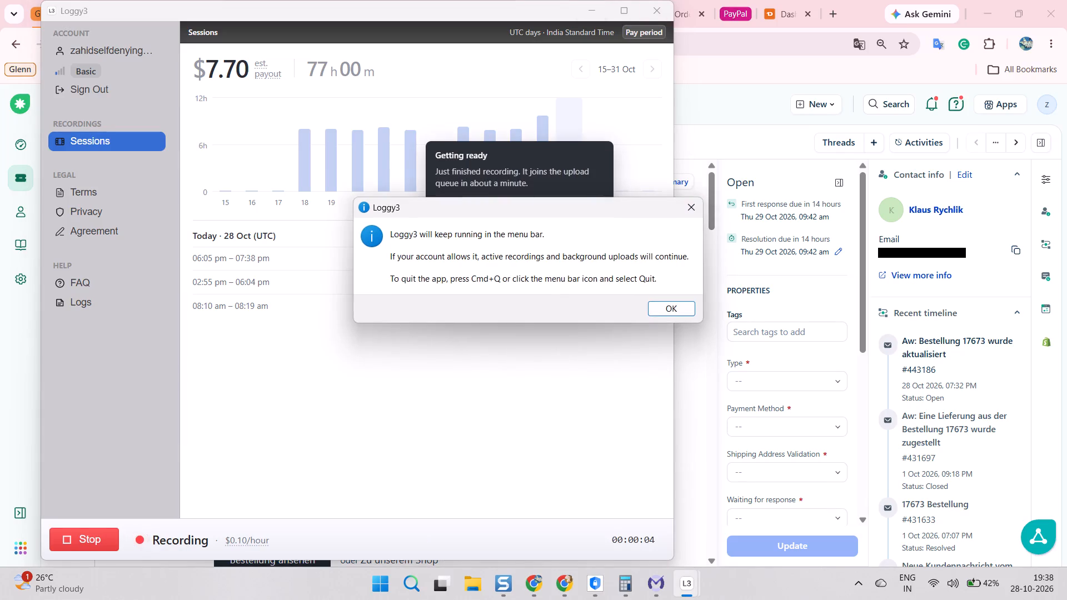
pyautogui.click(686, 303)
# Show the hidden background apps.
pyautogui.click(856, 587)
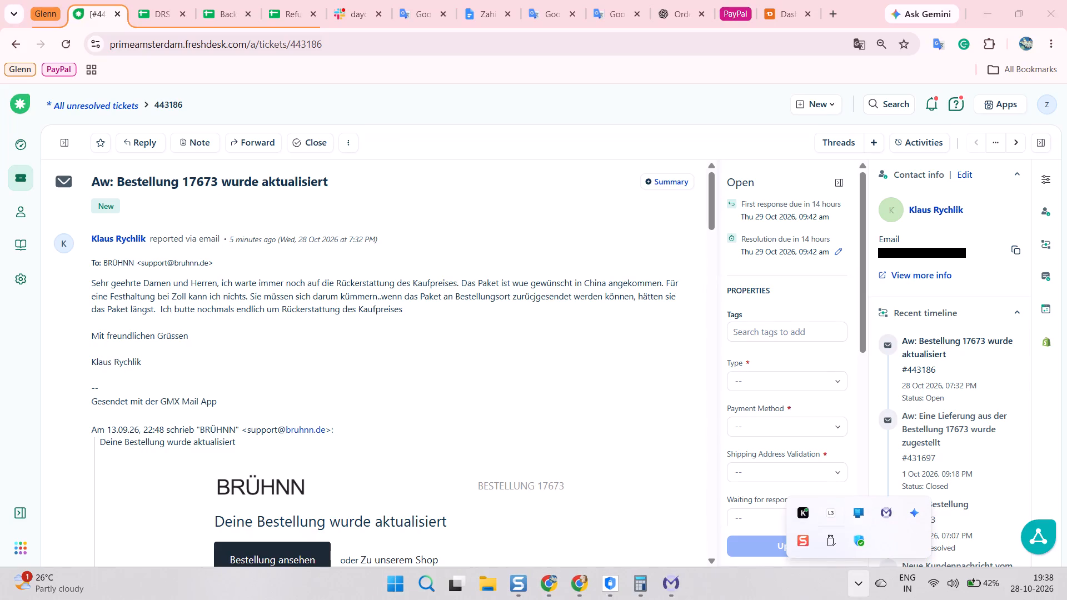